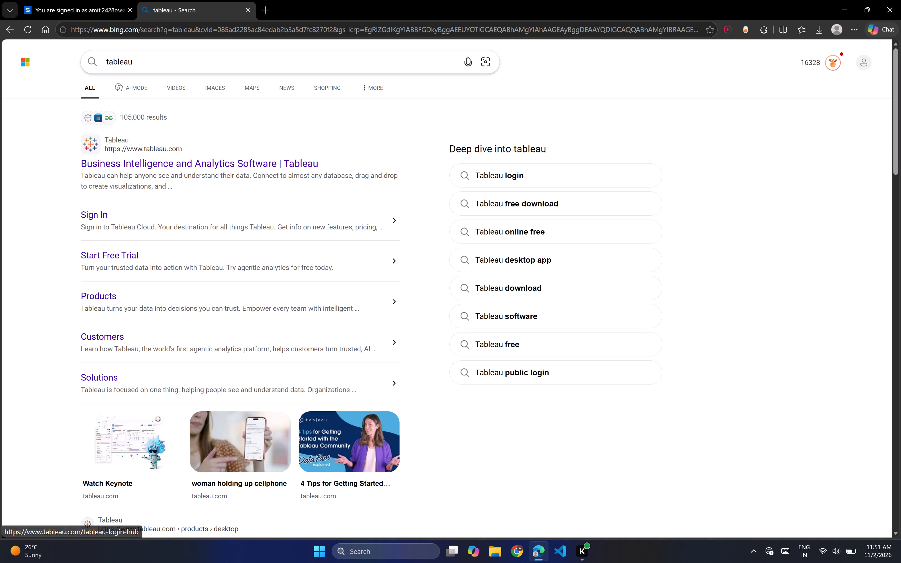
Open the official Tableau home page from the search results, look over its content, and return to the results.
left_click(228, 160)
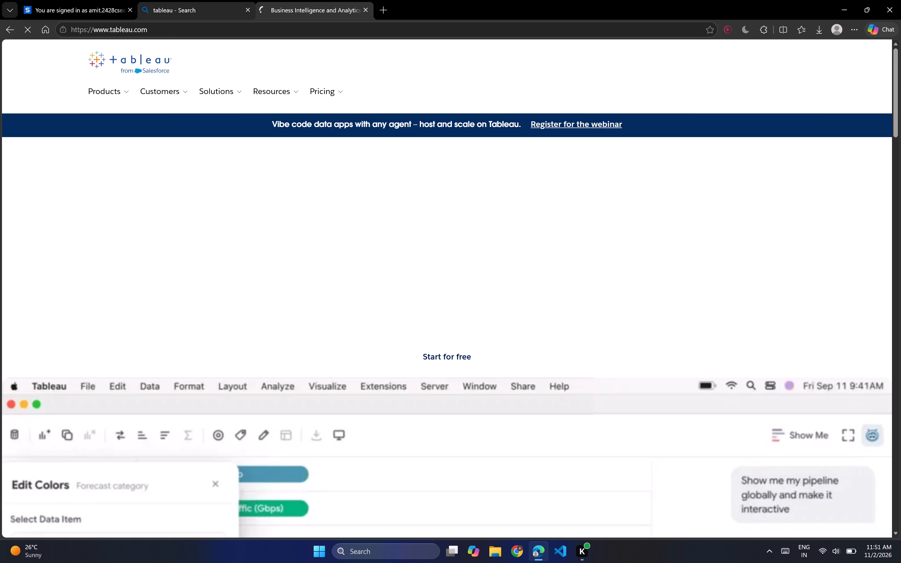
scroll(284, 289, "down", 3)
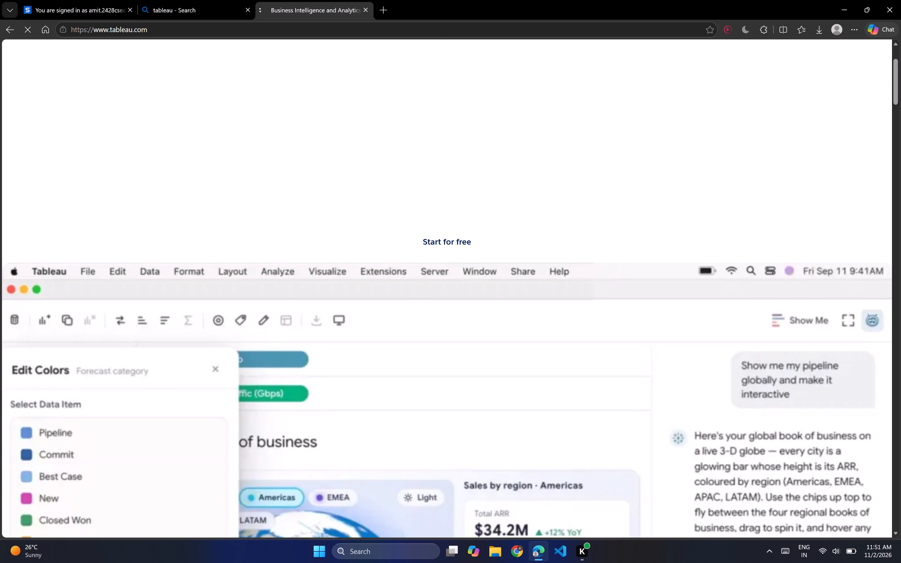
scroll(353, 442, "down", 2)
scroll(546, 239, "up", 3)
scroll(460, 192, "down", 1)
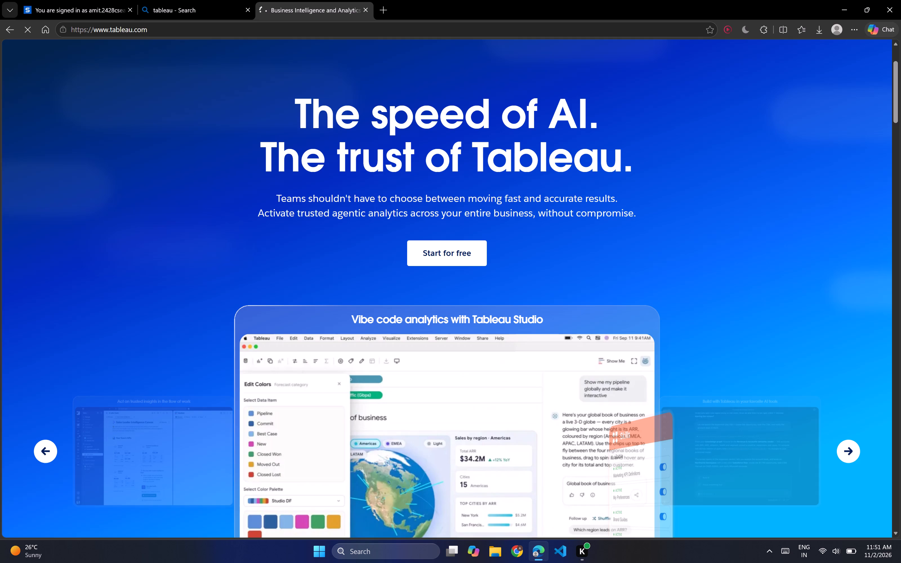
scroll(460, 192, "down", 5)
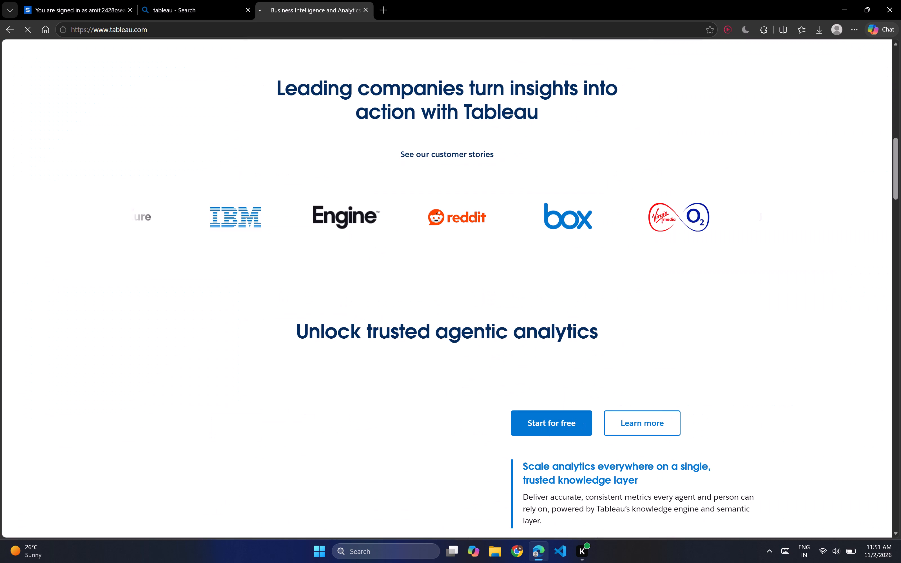
scroll(404, 64, "up", 6)
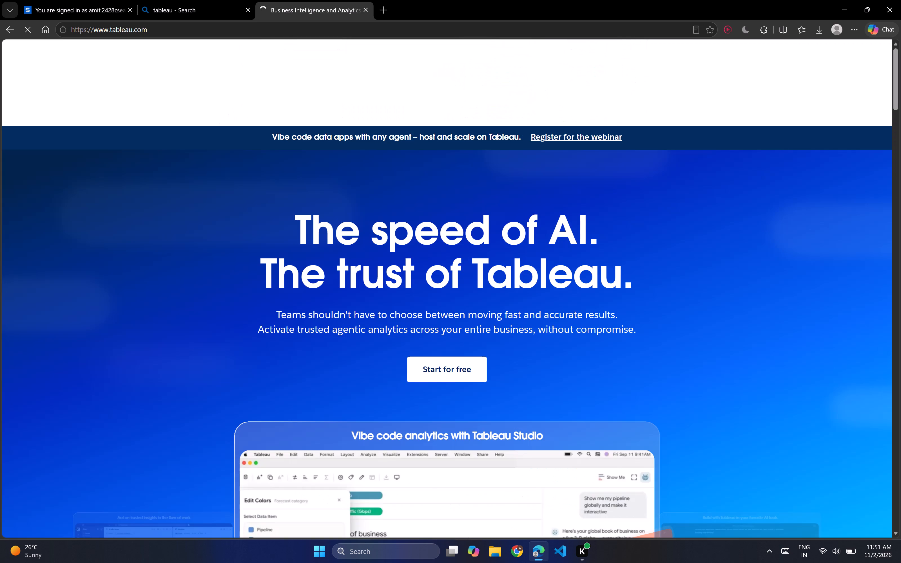
left_click(10, 30)
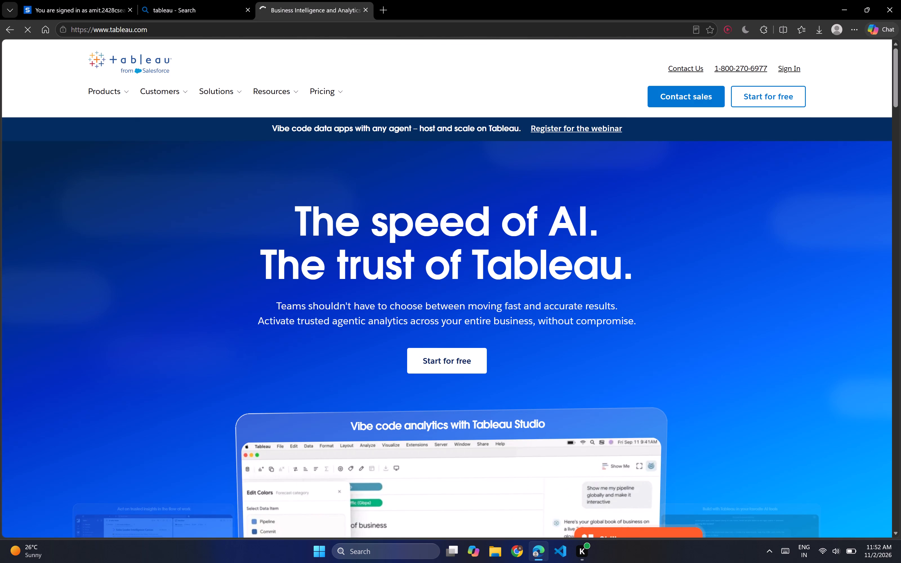
Search the web for "tableau data sets".
left_click(219, 60)
key("space")
key("f")
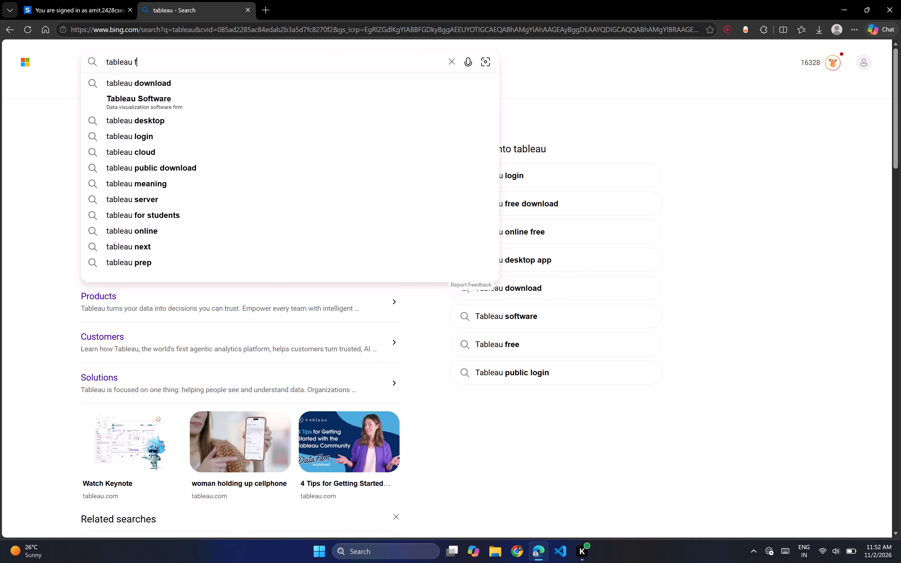
key("BackSpace")
type("data sets")
key("space")
key("Return")
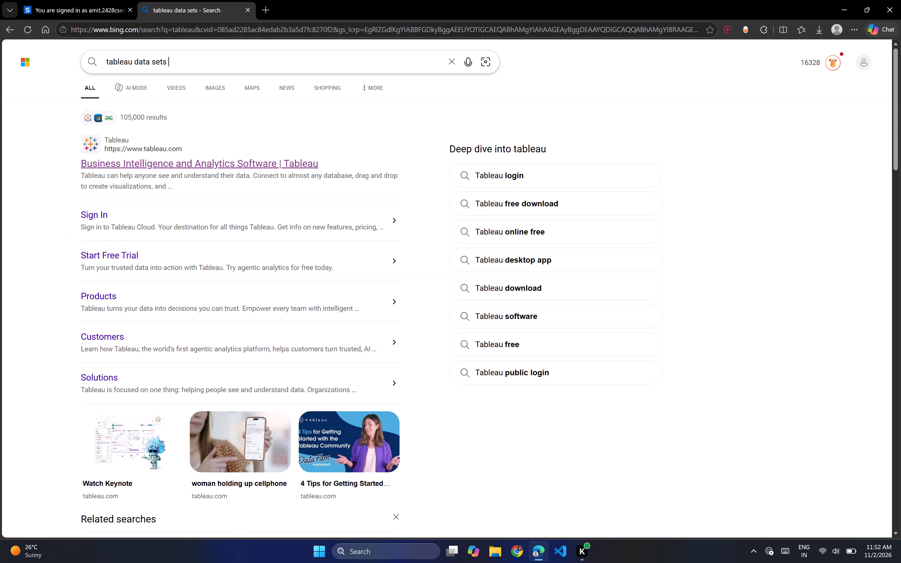
Open the "Sample Data | Tableau Public" source cited in the AI Overview.
scroll(201, 346, "down", 1)
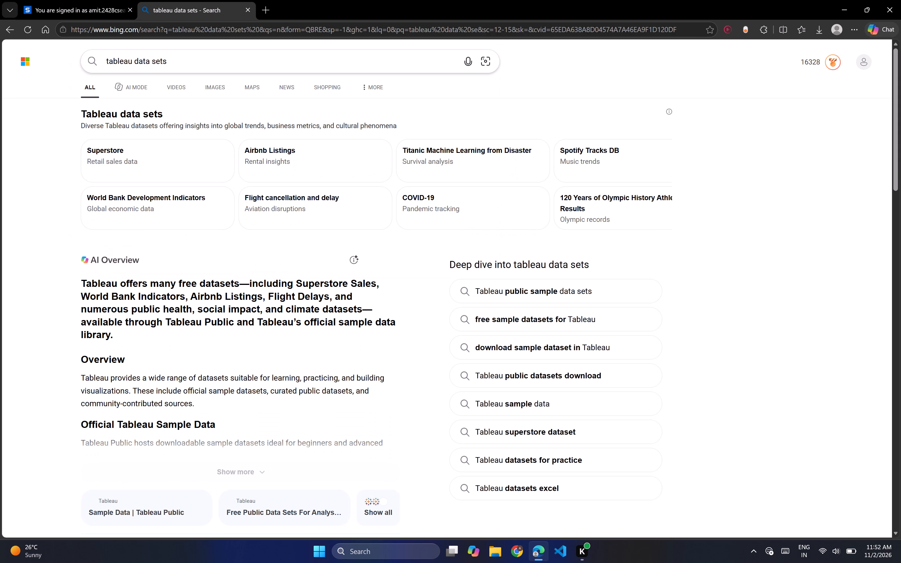
scroll(201, 346, "down", 2)
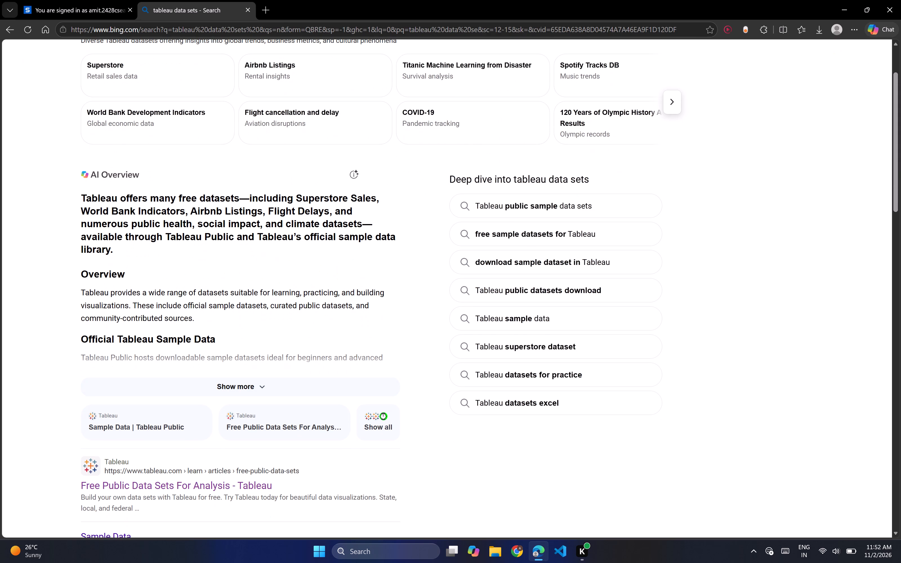
left_click(150, 426)
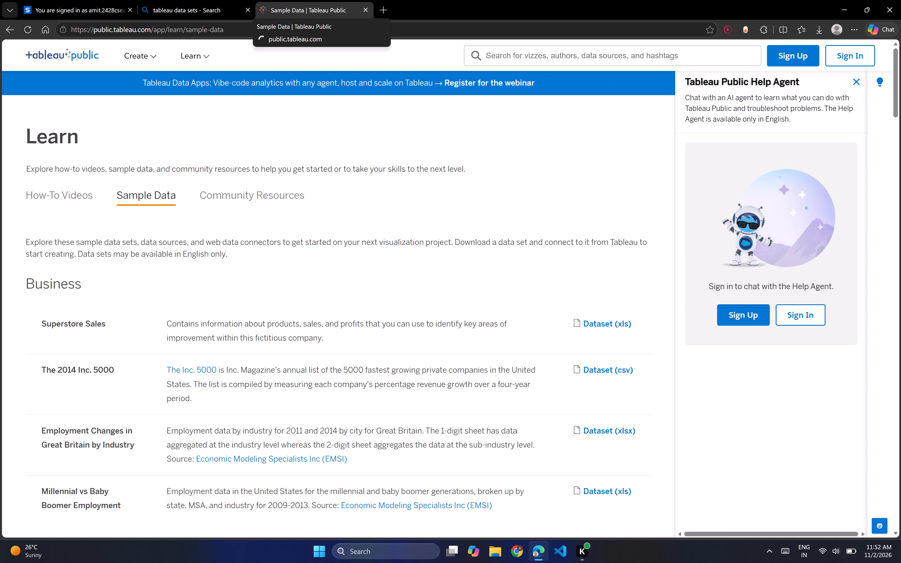
Close the Tableau Public Help Agent pane beside the sample data list.
left_click(856, 83)
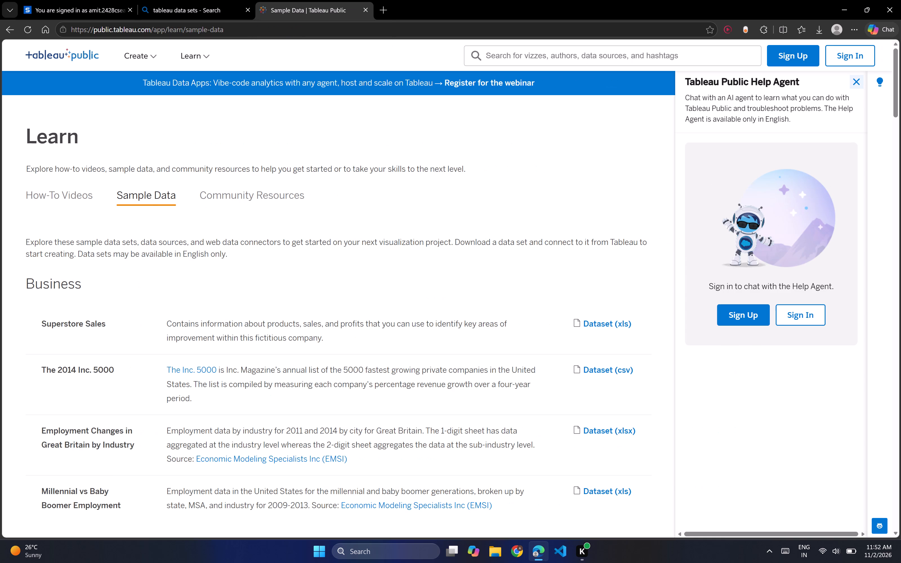
Look through the sample data sets offered in the Business and Entertainment sections.
scroll(303, 216, "down", 3)
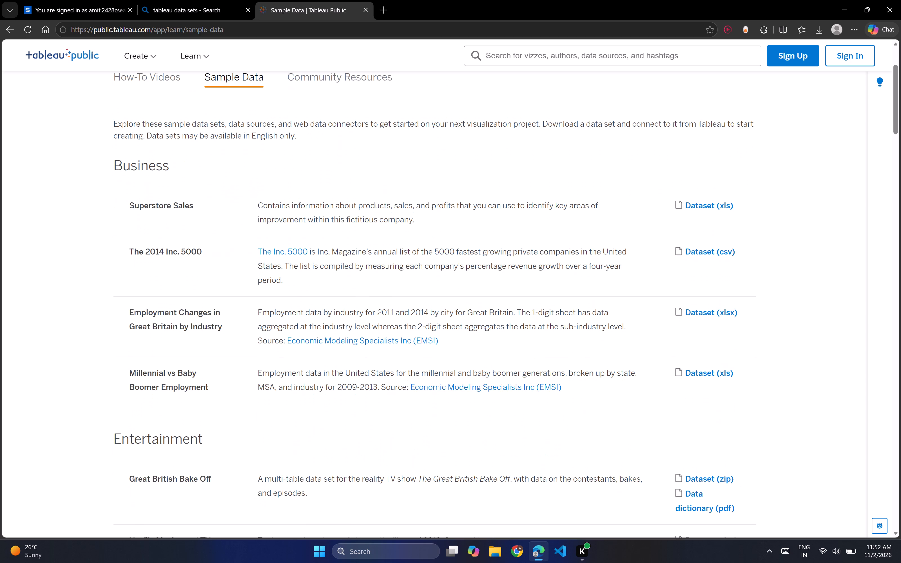
scroll(303, 216, "down", 3)
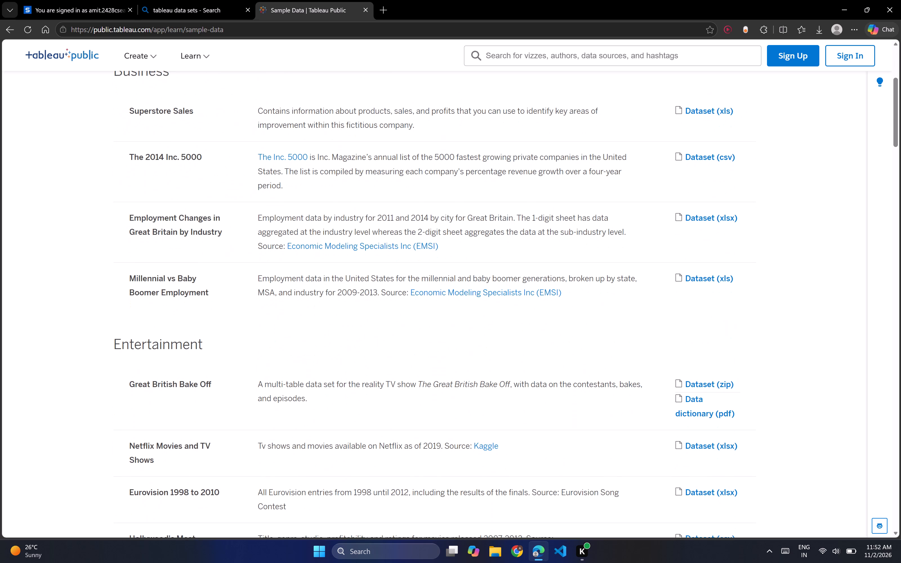
scroll(303, 216, "down", 1)
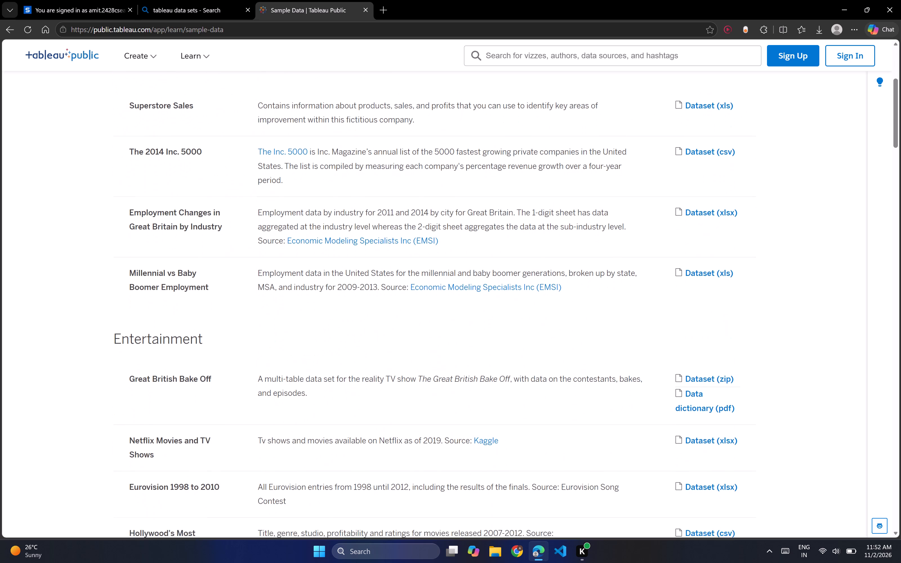
scroll(303, 216, "down", 1)
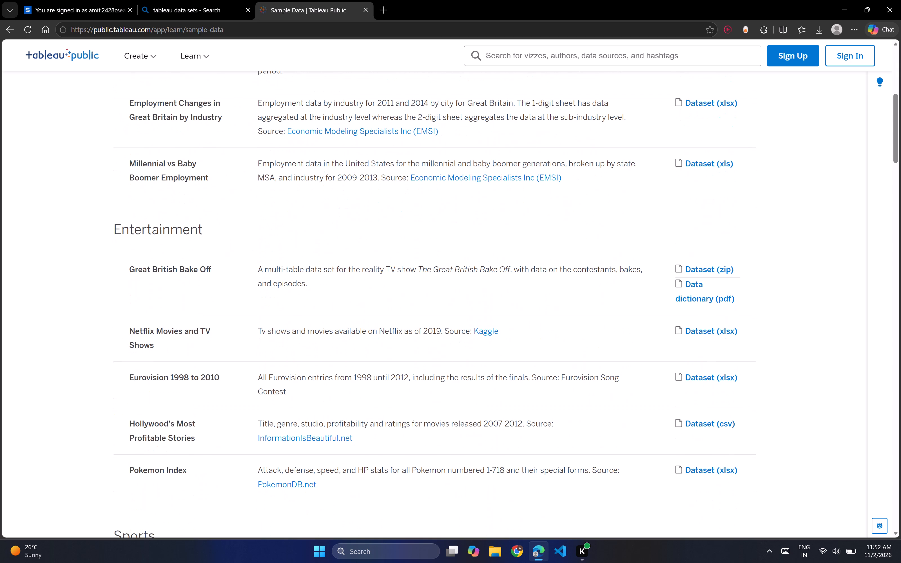
scroll(303, 216, "down", 3)
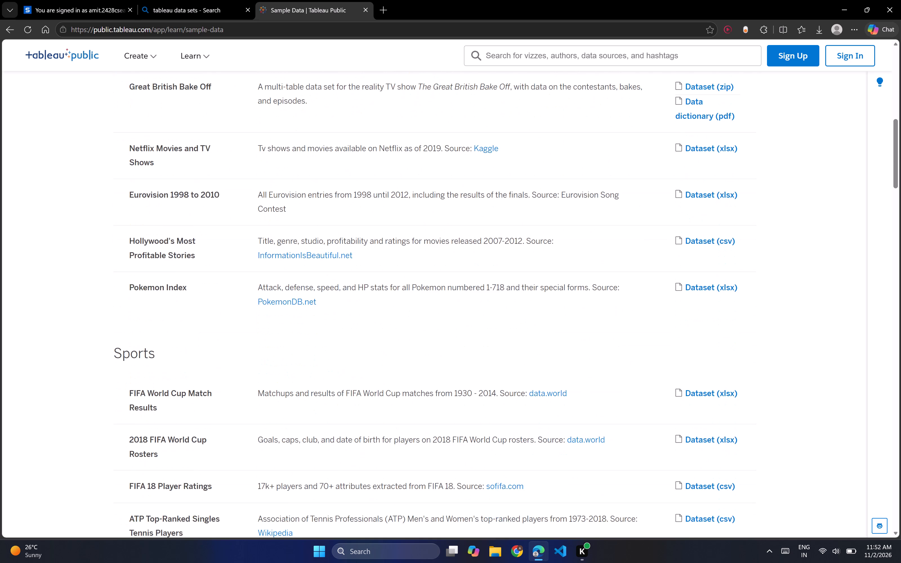
scroll(303, 216, "down", 1)
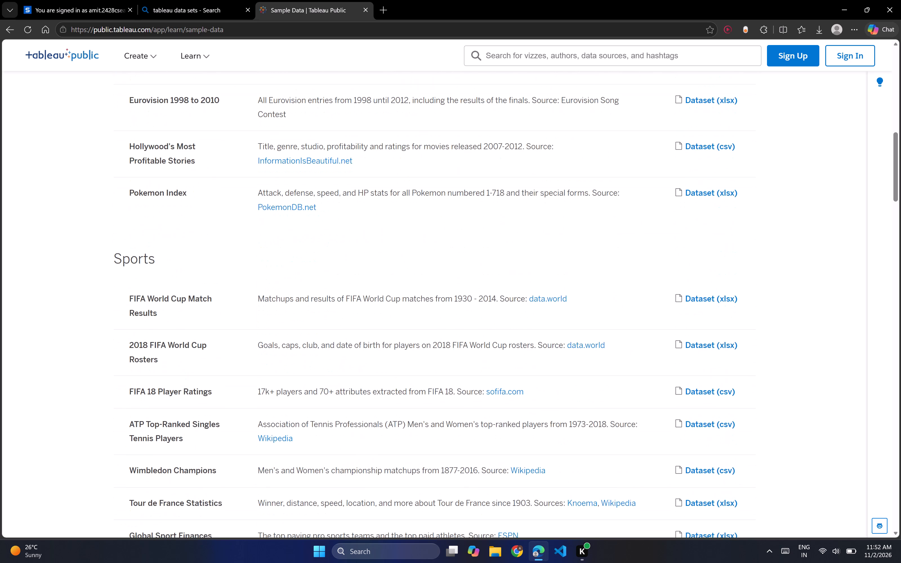
Examine the Sports and Public Data sample data sets, including the Airbnb Listings in New York City entry.
scroll(303, 216, "down", 3)
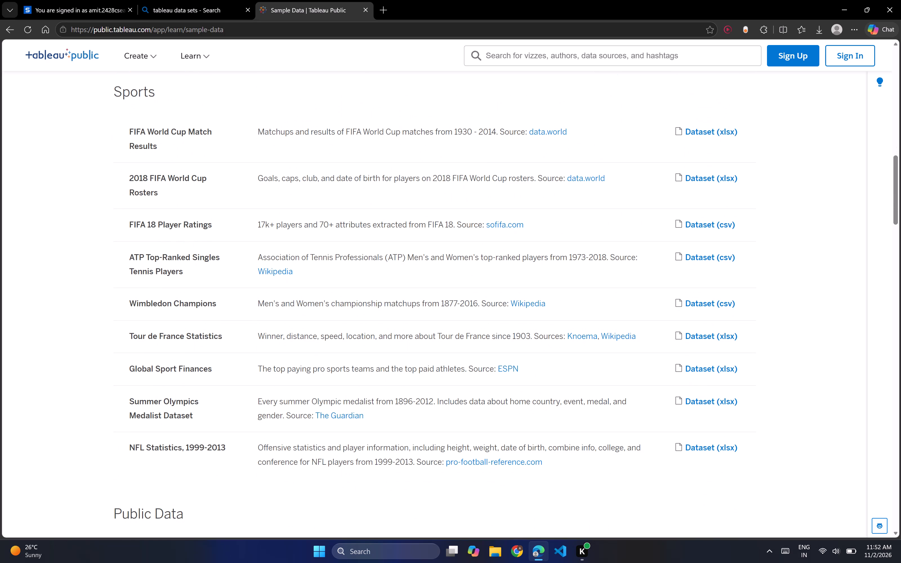
scroll(303, 216, "down", 1)
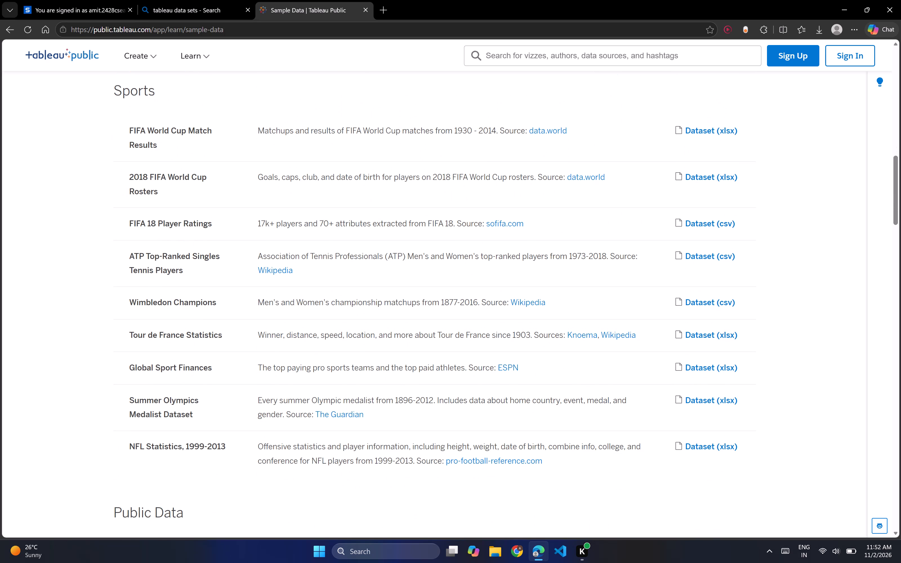
scroll(303, 216, "down", 4)
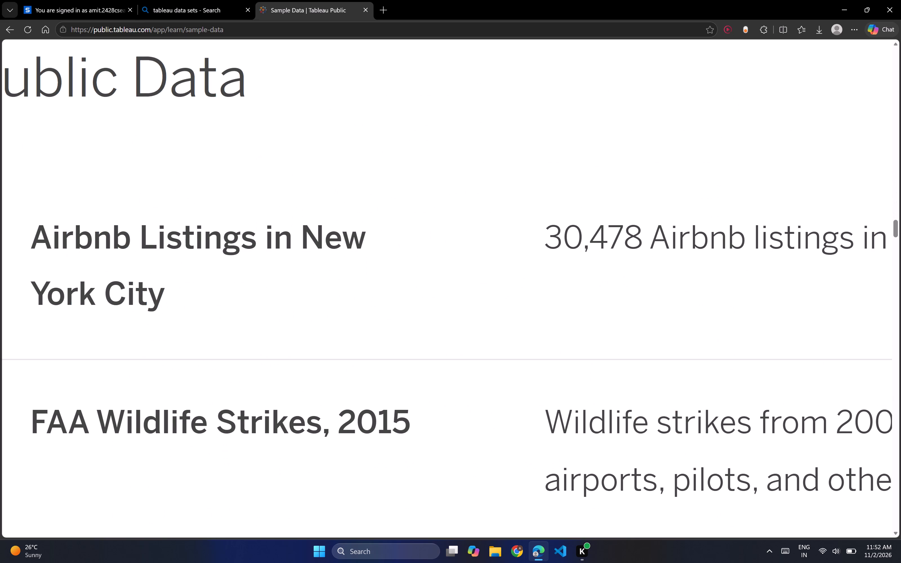
left_click_drag(33, 239, 169, 223)
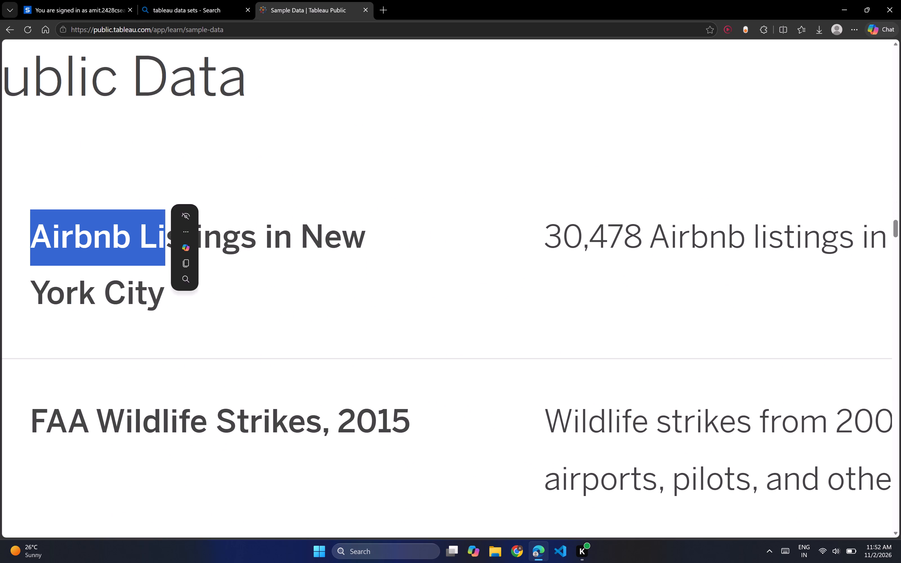
left_click(172, 158)
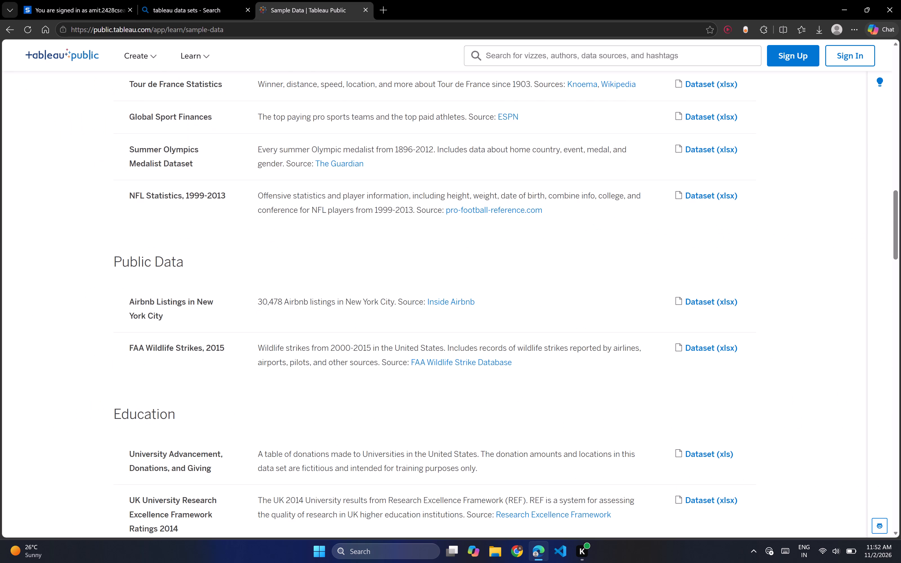
Look through the sample data sets offered in the Education, Government and Science sections.
scroll(172, 158, "down", 5)
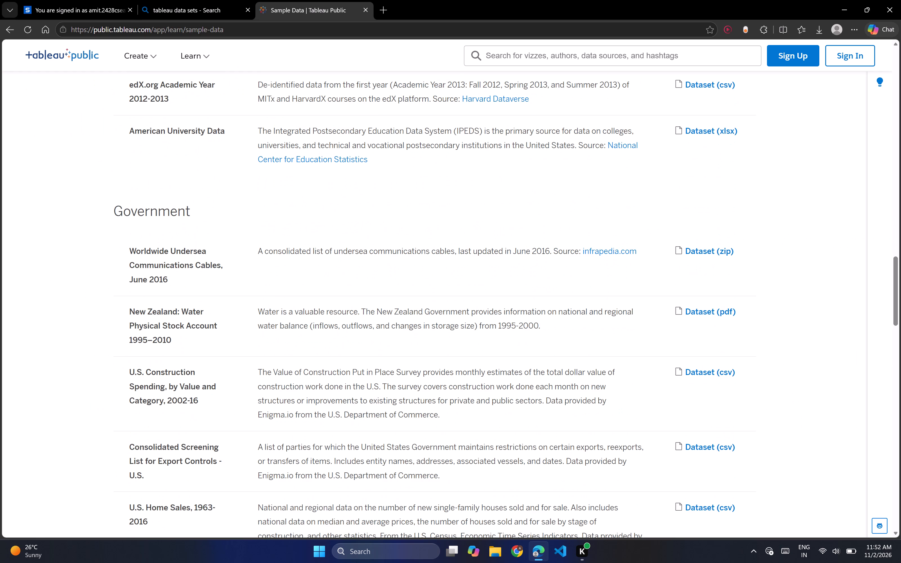
scroll(172, 158, "down", 1)
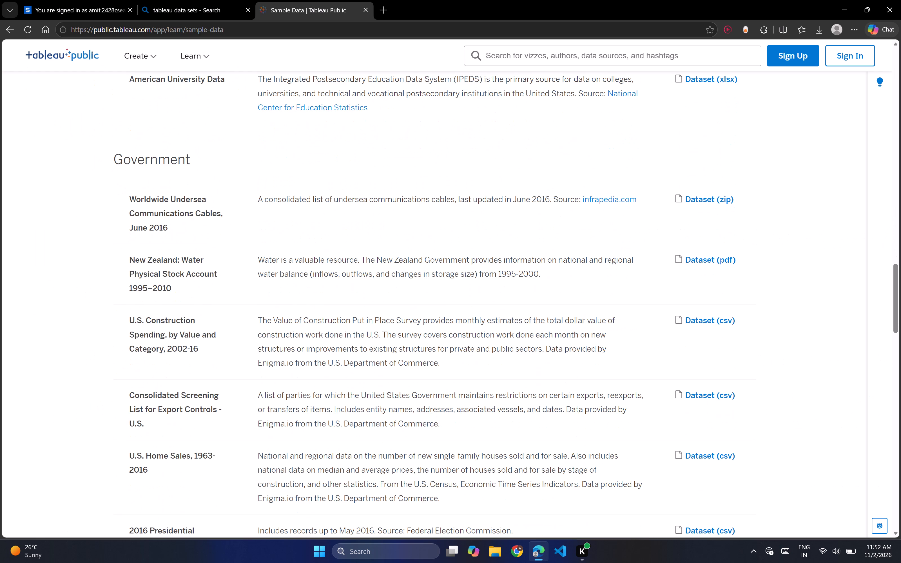
scroll(172, 158, "down", 2)
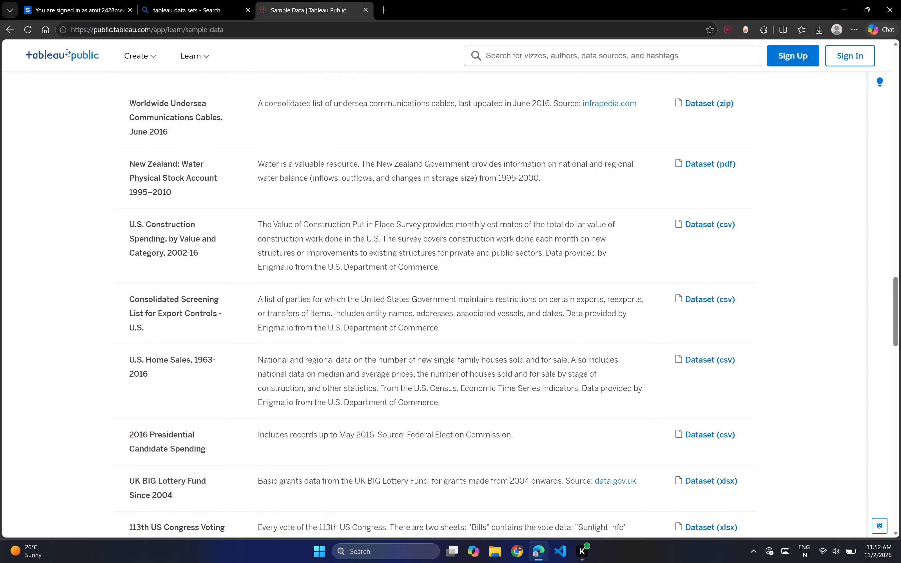
scroll(172, 158, "down", 1)
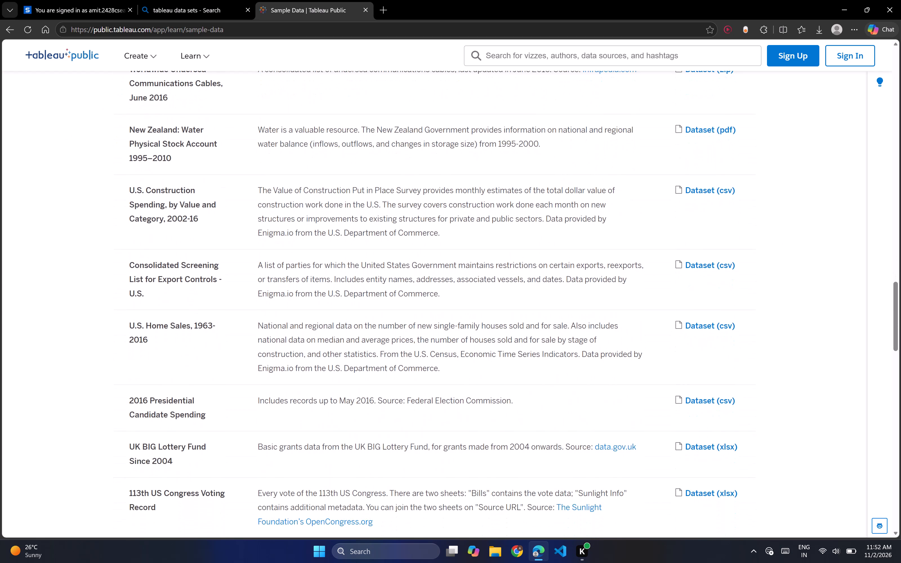
scroll(172, 158, "down", 2)
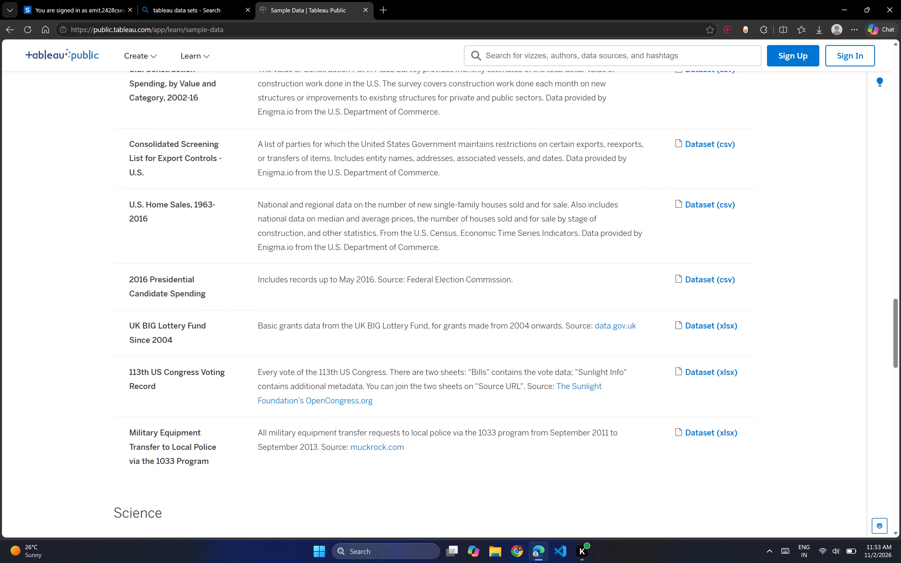
scroll(172, 158, "down", 2)
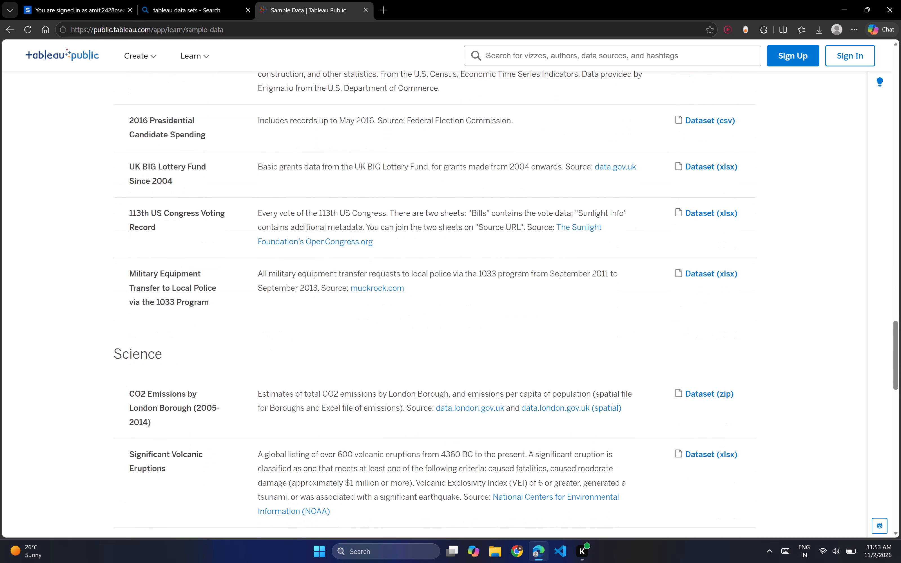
scroll(172, 158, "down", 1)
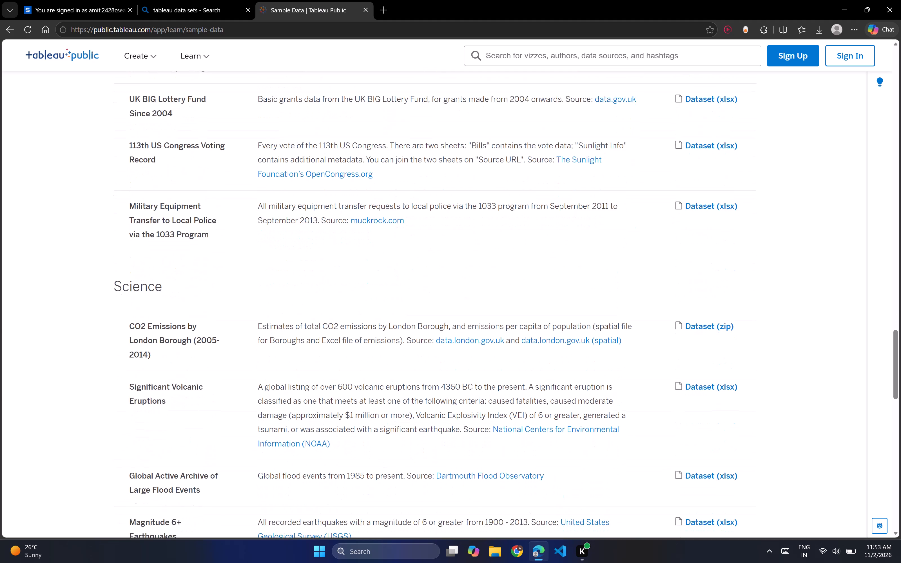
scroll(172, 158, "down", 1)
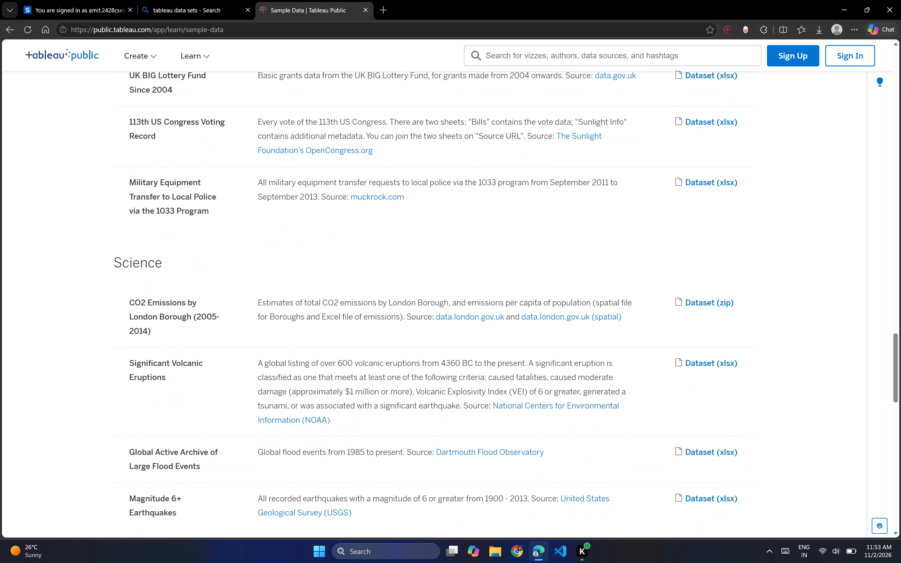
scroll(172, 158, "down", 1)
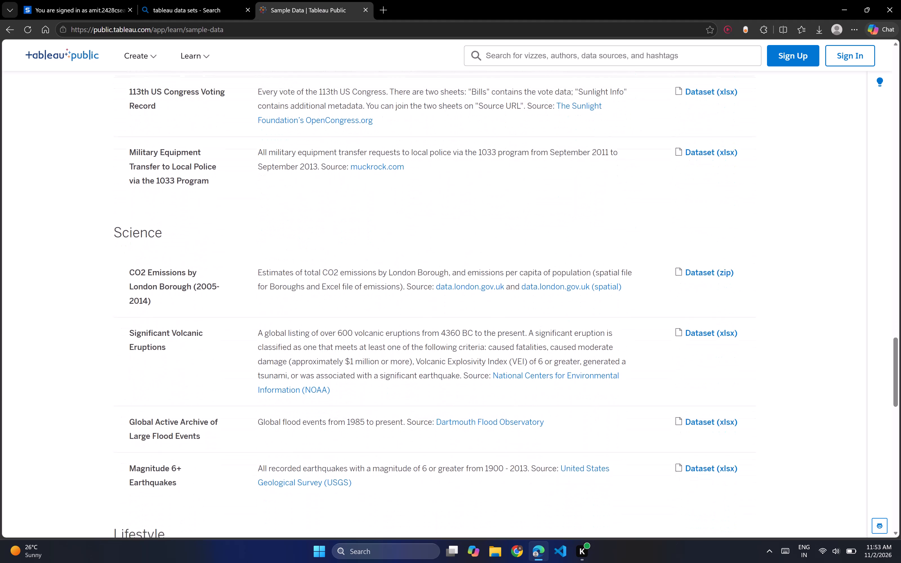
scroll(172, 158, "down", 1)
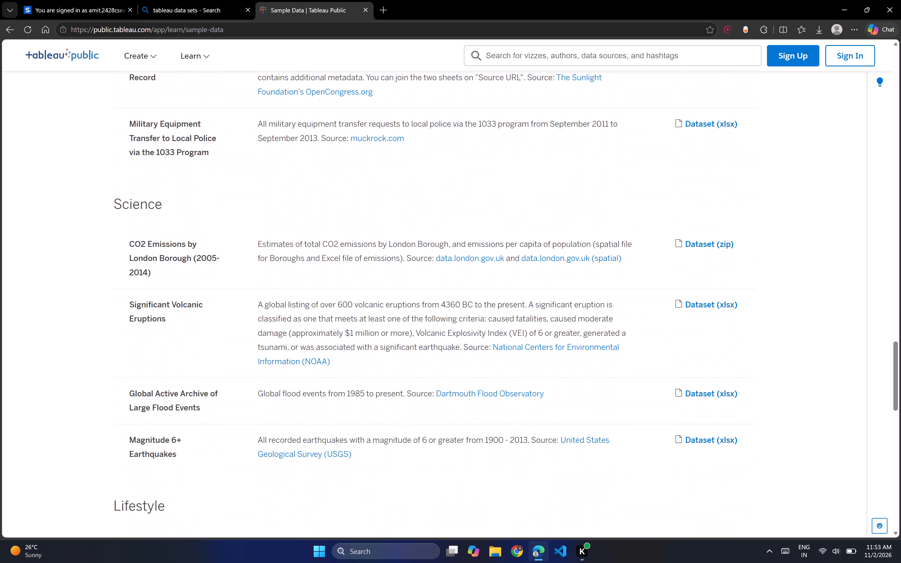
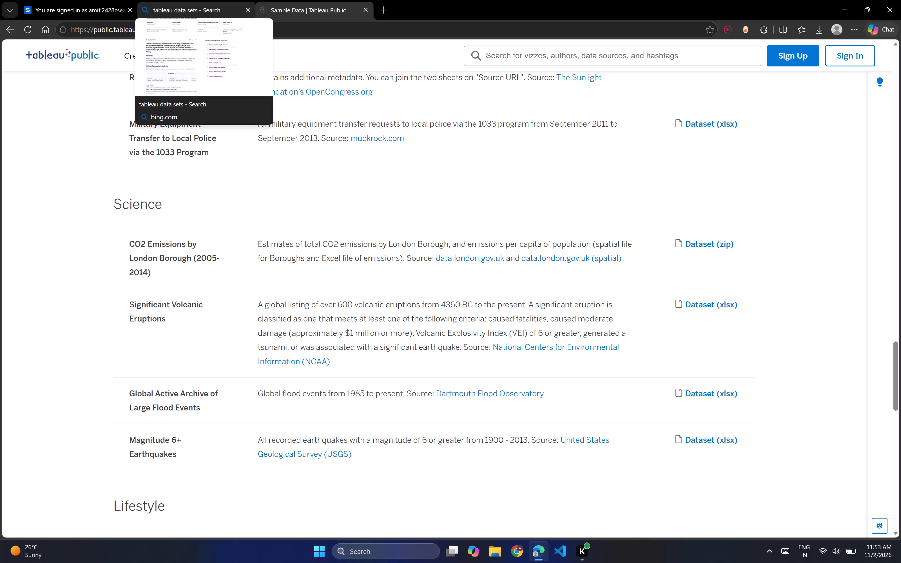
Close the browser tab with the "tableau data sets" search results.
left_click(247, 9)
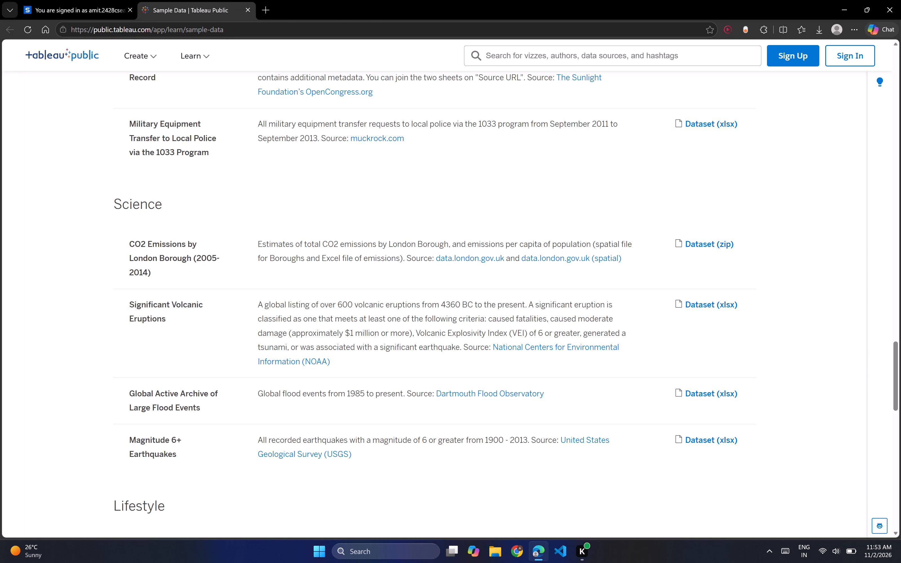
Look through the Science and Lifestyle sample data sets, and skim the earlier sections again back to the start of the list.
scroll(157, 142, "down", 1)
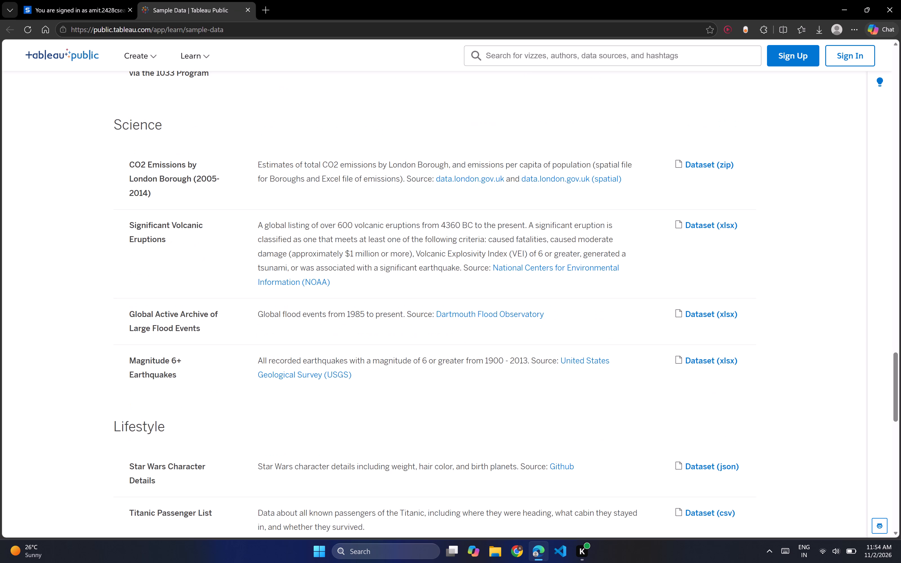
scroll(299, 274, "down", 2)
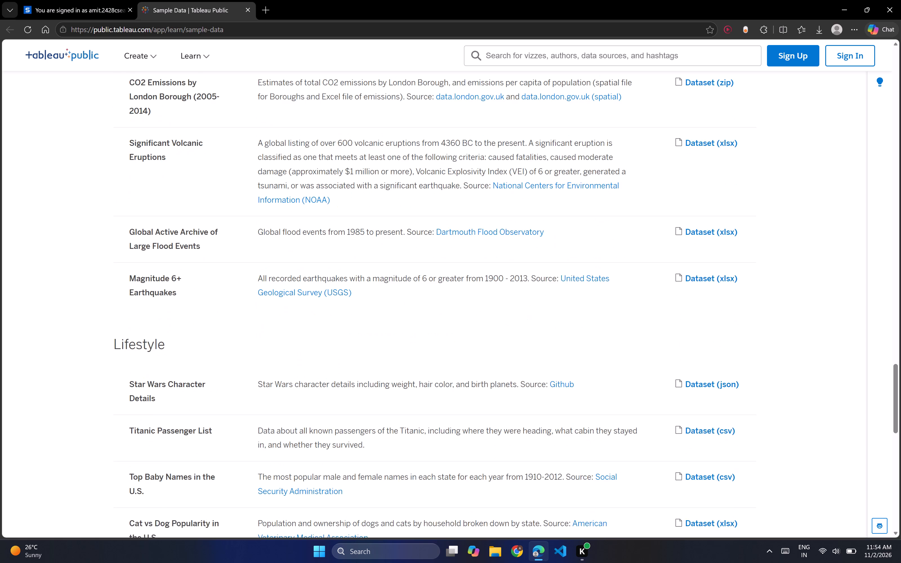
scroll(299, 274, "down", 1)
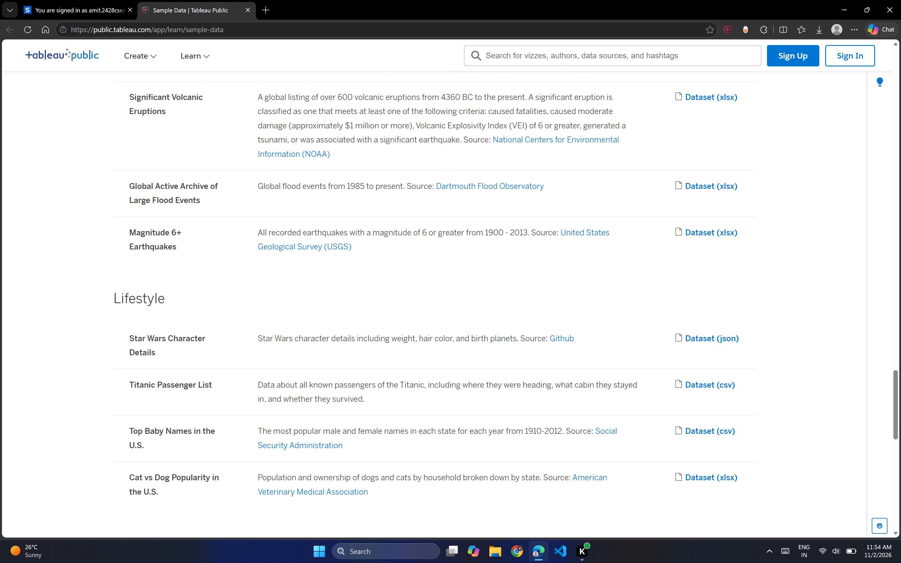
scroll(155, 347, "down", 1)
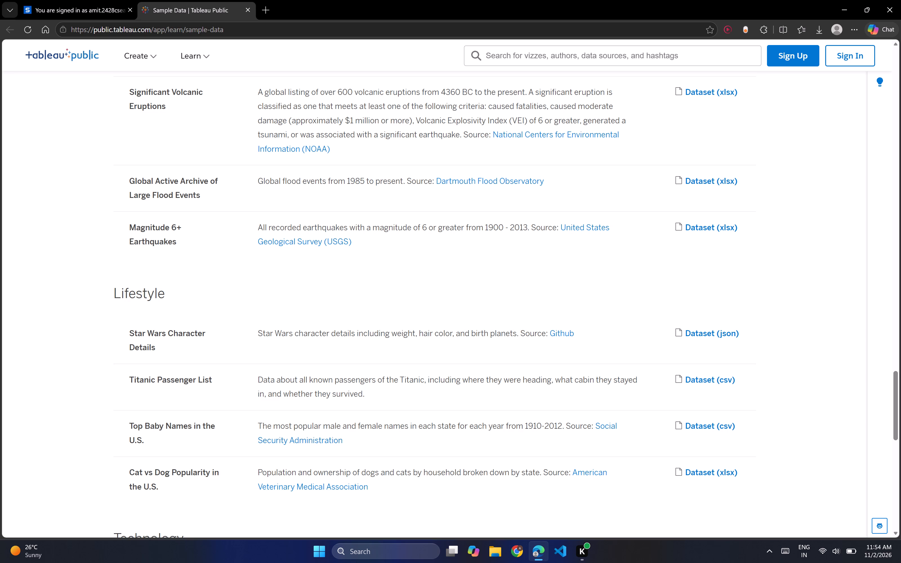
scroll(188, 233, "up", 4)
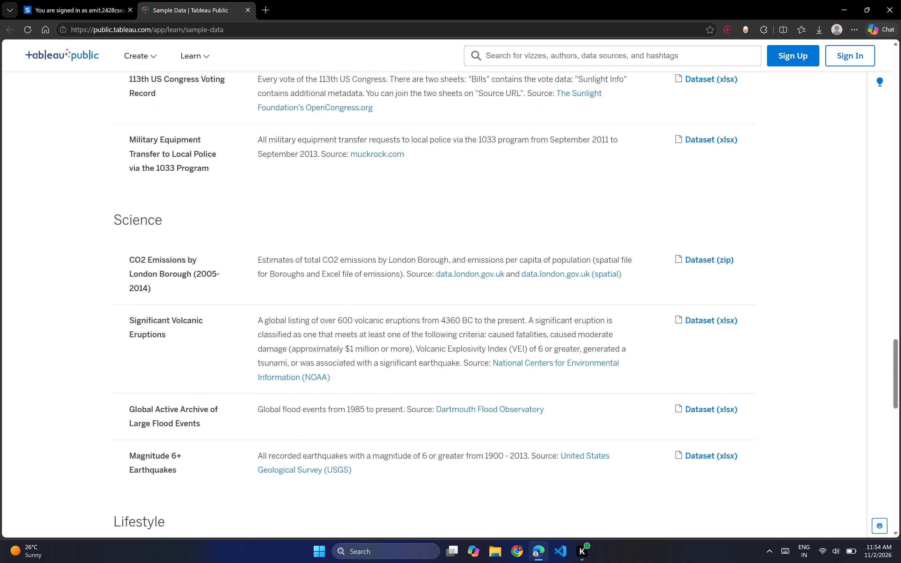
scroll(188, 233, "up", 3)
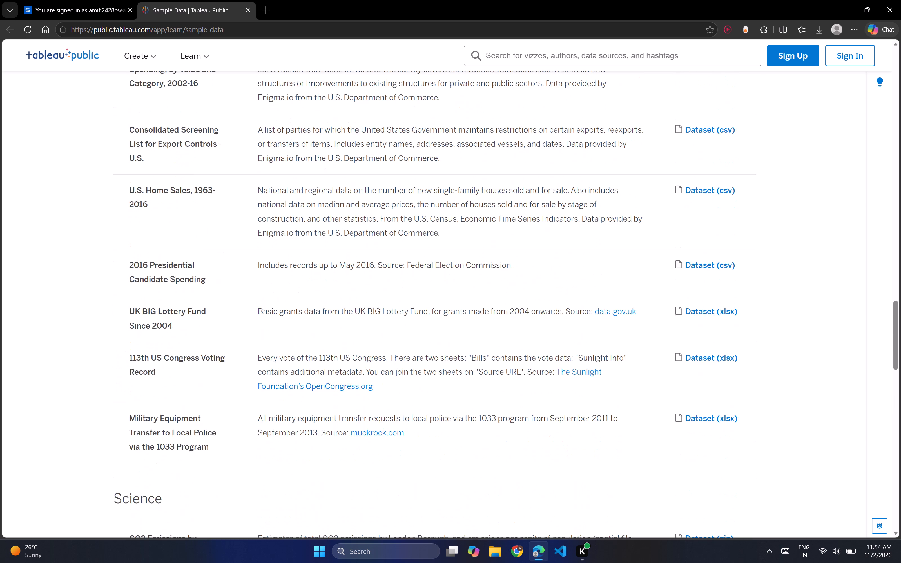
scroll(188, 233, "up", 4)
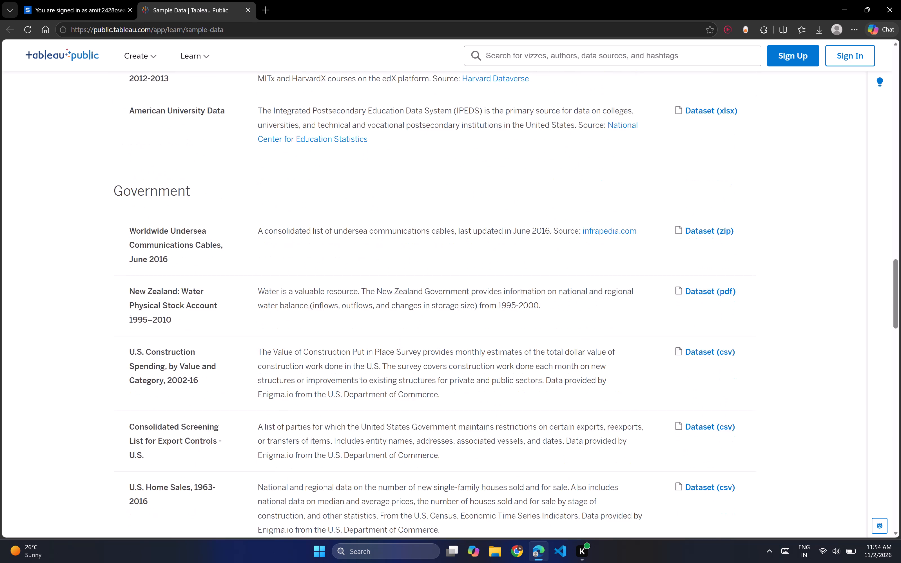
scroll(188, 233, "up", 6)
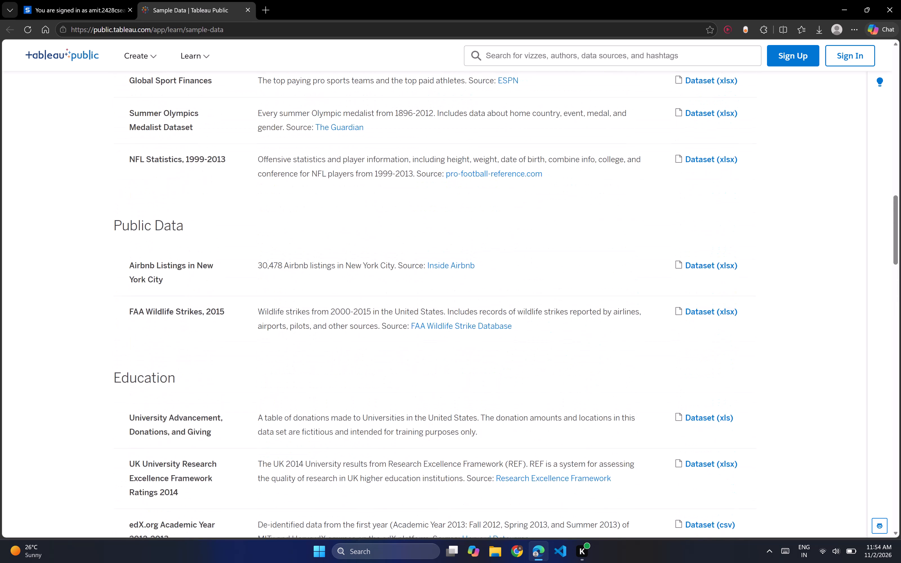
scroll(188, 233, "up", 12)
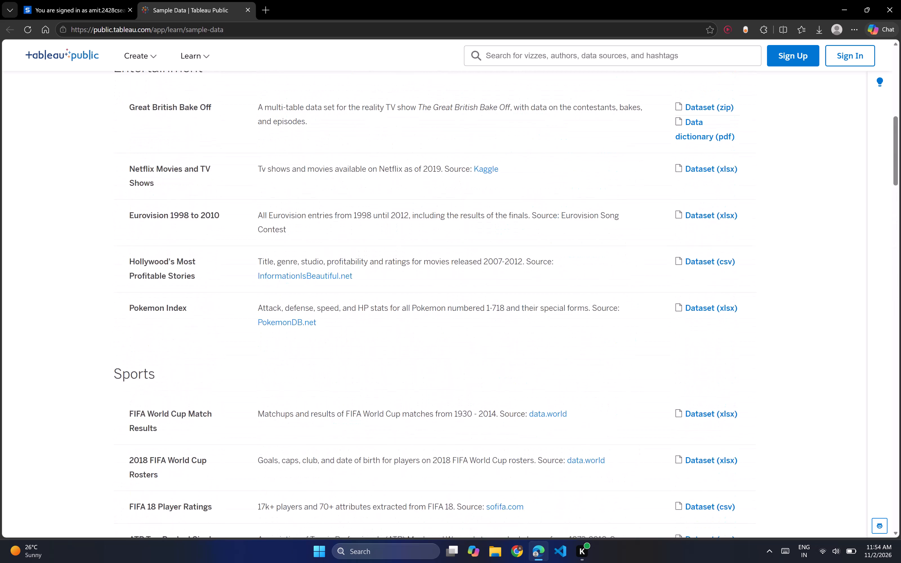
scroll(188, 233, "up", 3)
Search Tableau Public for "data Director".
left_click(538, 53)
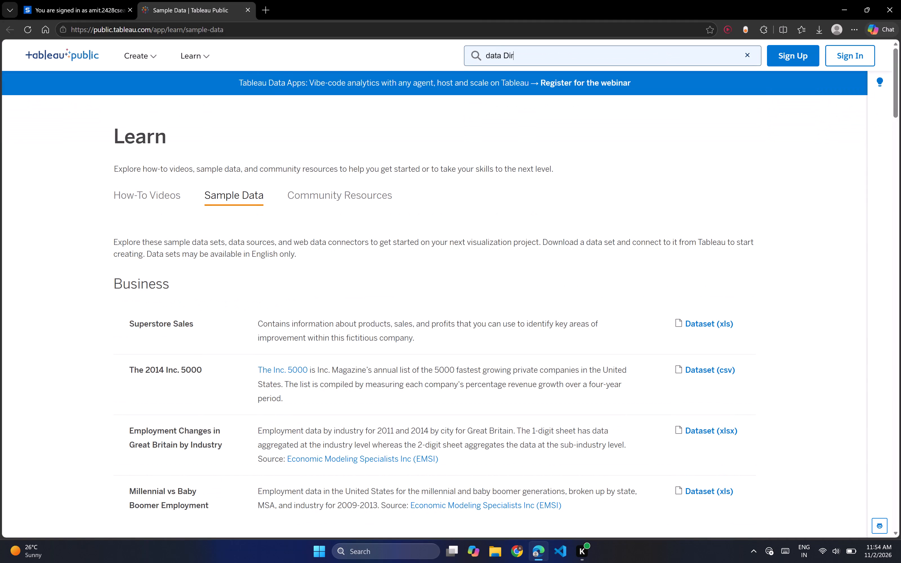
key("BackSpace")
key("r")
key("Return")
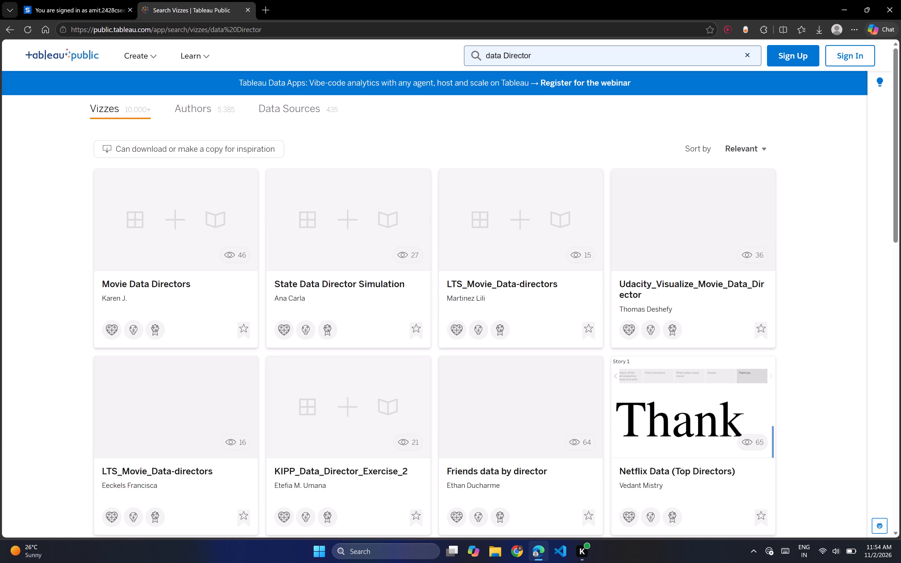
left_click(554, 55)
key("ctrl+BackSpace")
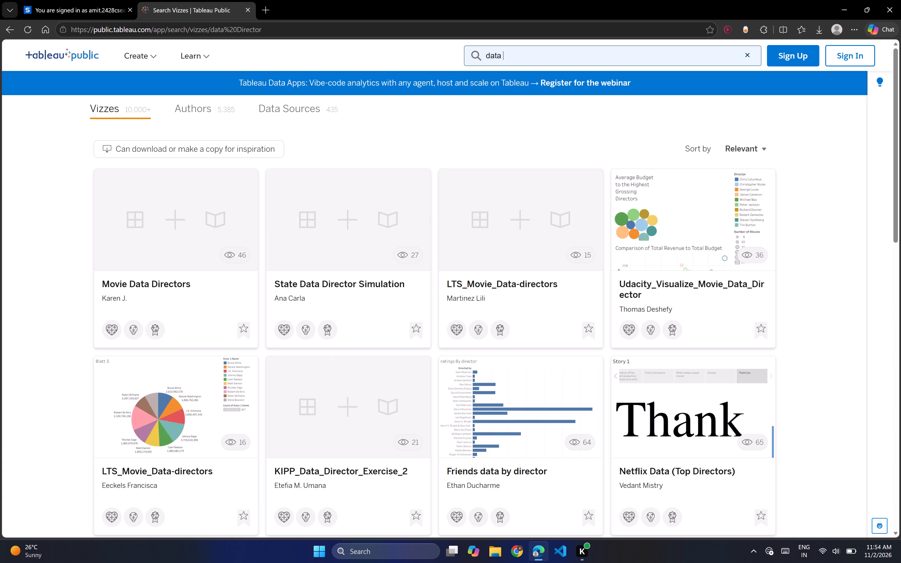
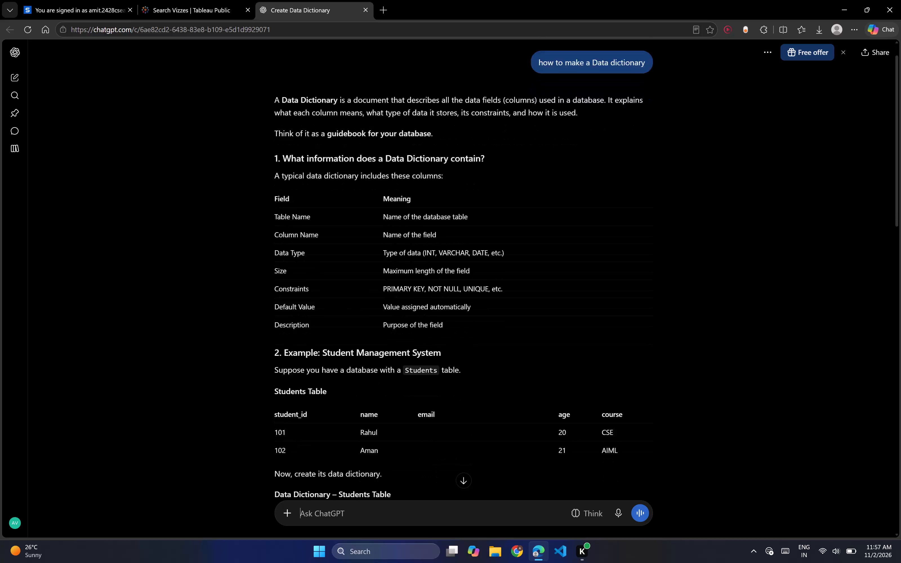
Return to the "data Director" results on Tableau Public and open the "Friends data by director" viz.
scroll(379, 367, "down", 1)
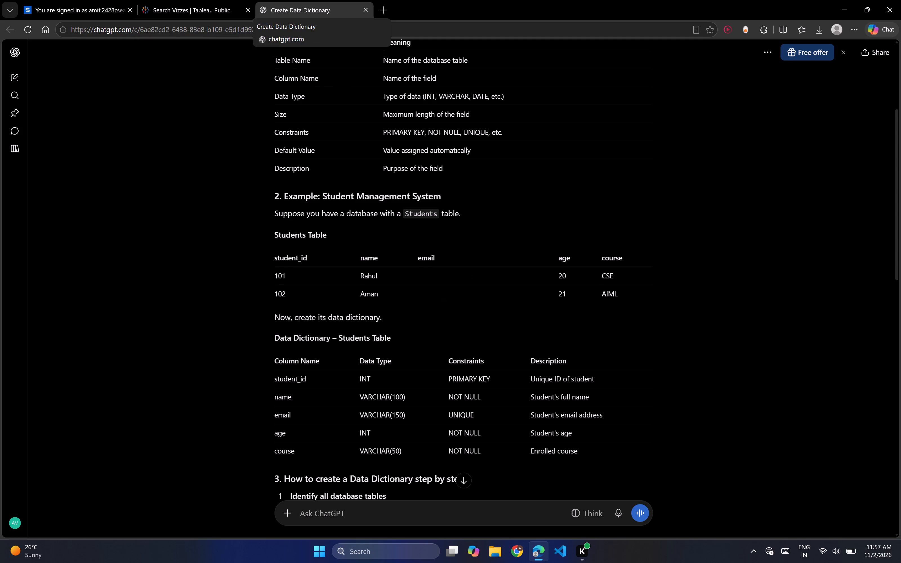
left_click(195, 0)
scroll(227, 266, "down", 1)
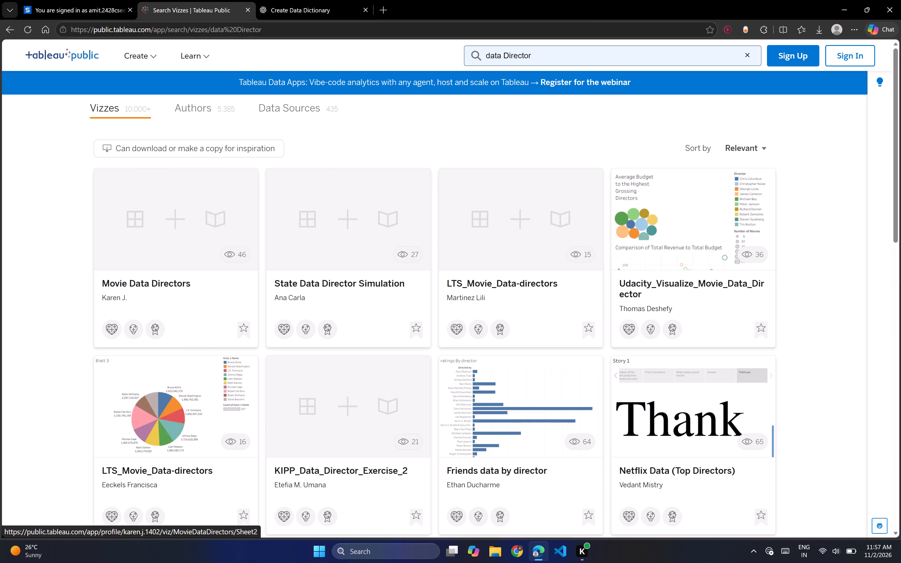
scroll(227, 266, "down", 1)
scroll(227, 266, "up", 1)
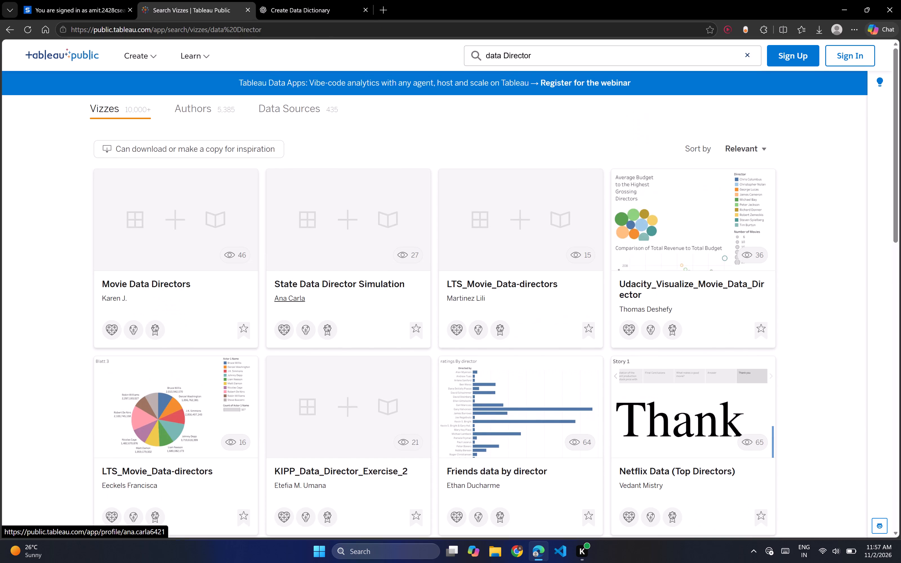
scroll(315, 301, "down", 1)
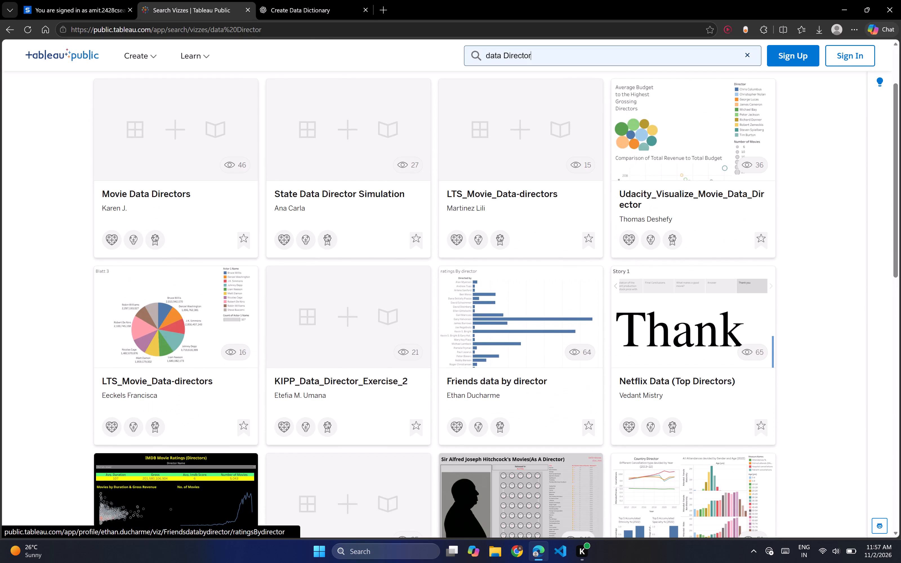
left_click(495, 363)
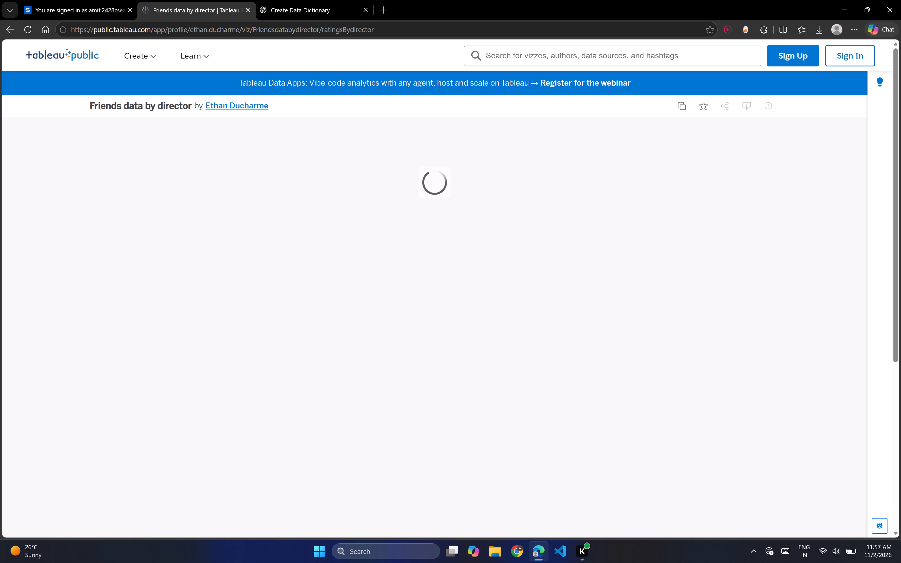
Search Tableau Public for "movies" and browse the matching vizzes.
left_click(521, 59)
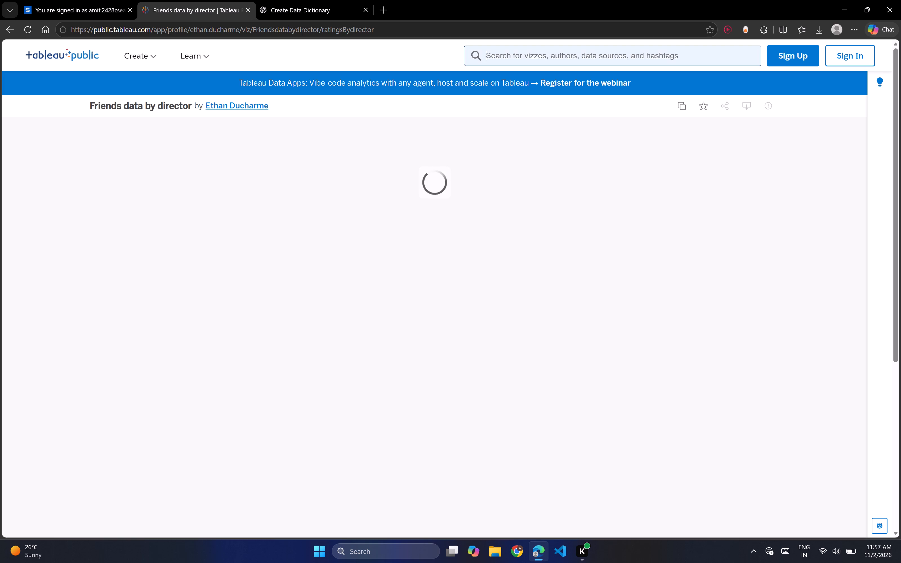
type("movies")
key("Return")
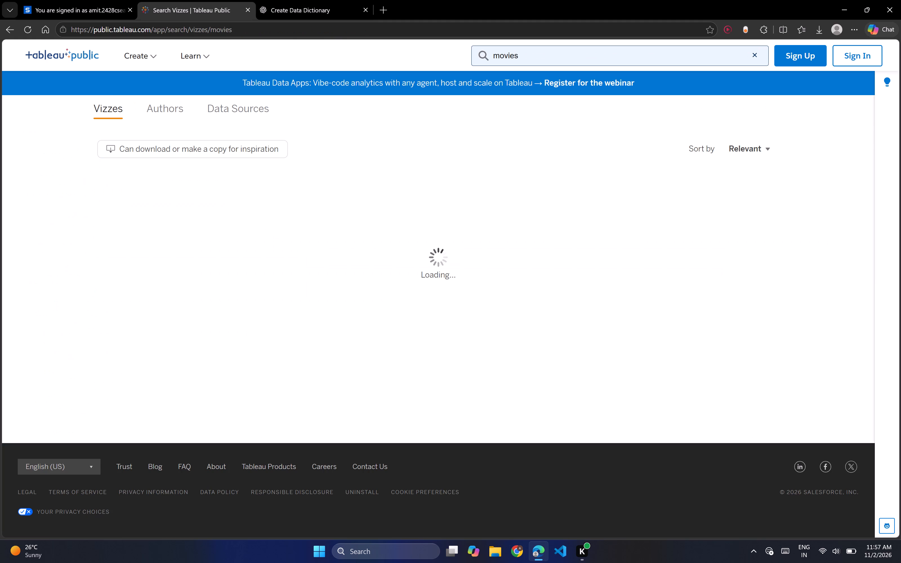
scroll(418, 175, "down", 1)
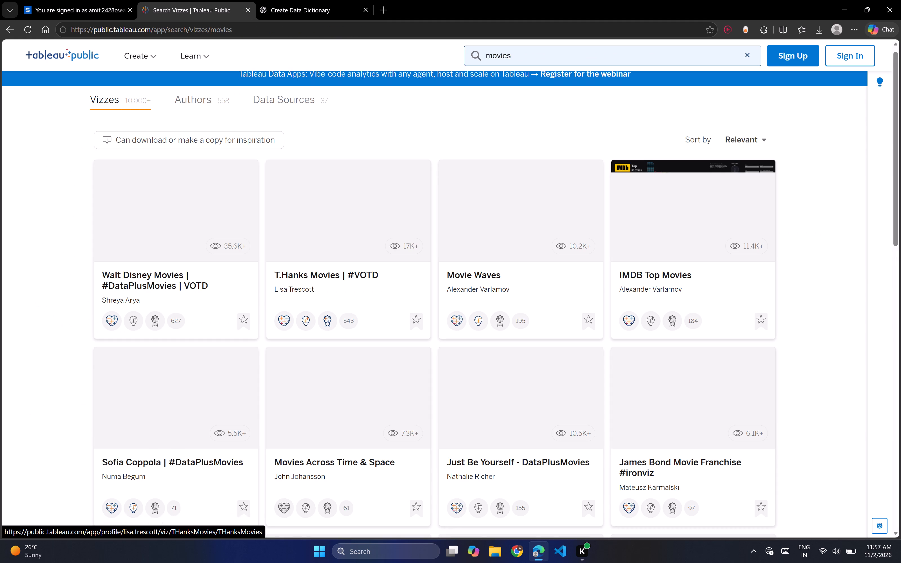
scroll(418, 175, "down", 1)
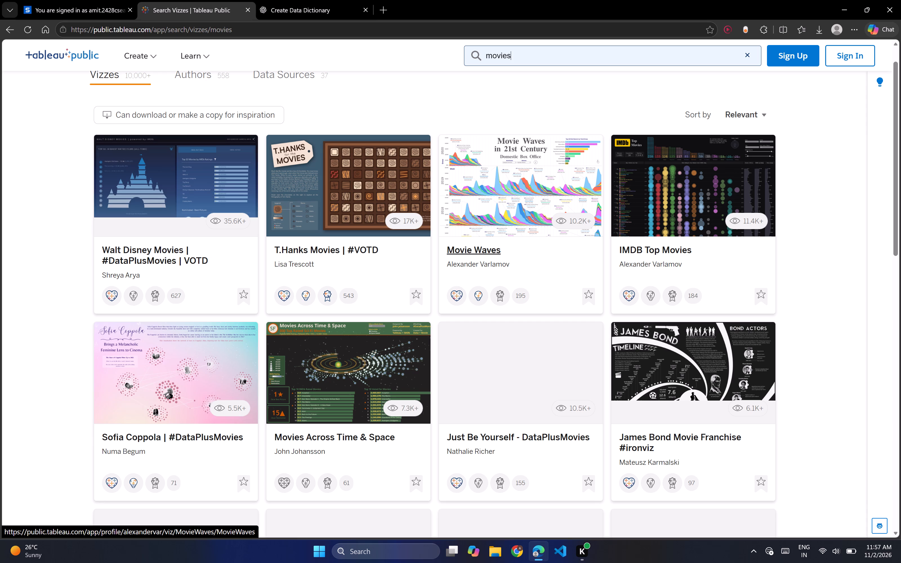
scroll(98, 81, "up", 2)
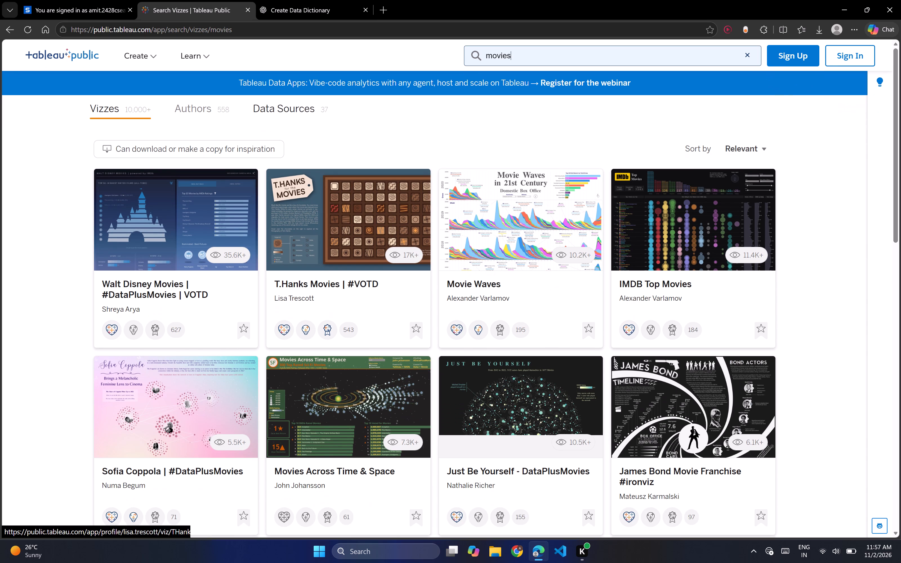
Switch the "movies" search to Data Sources and look through the listed data sets.
left_click(275, 109)
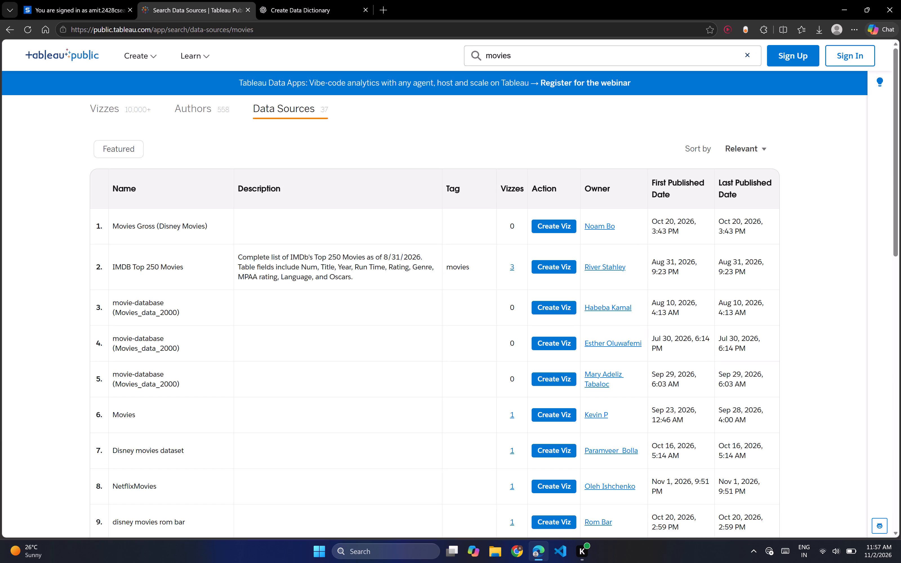
scroll(235, 298, "down", 1)
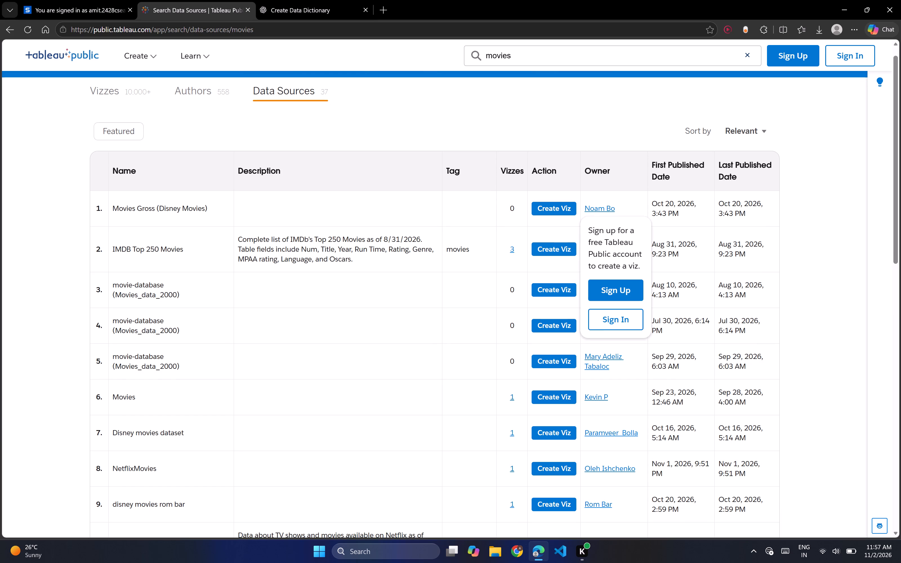
scroll(400, 274, "down", 1)
scroll(521, 243, "down", 1)
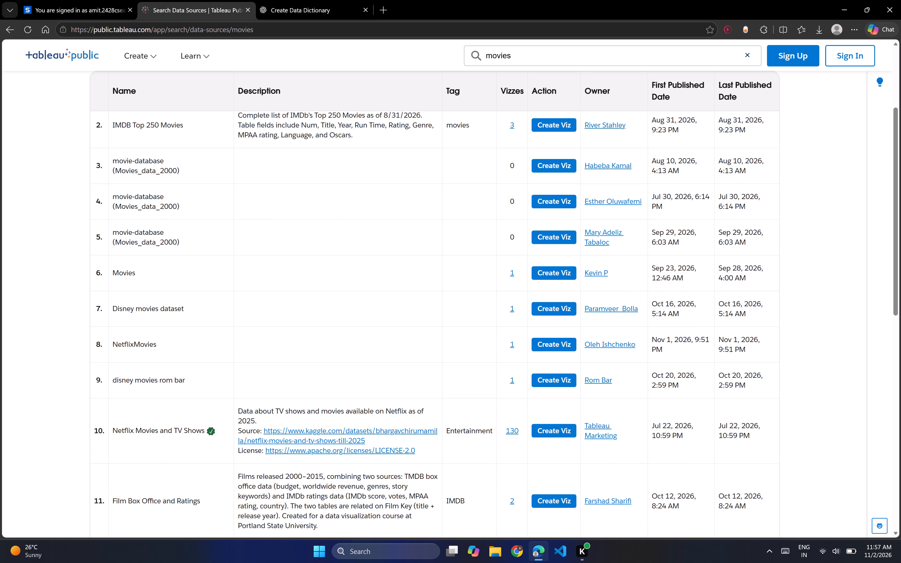
View the profile of the fourth data source's owner, return to the results and try to open that movie-database source.
left_click(634, 199)
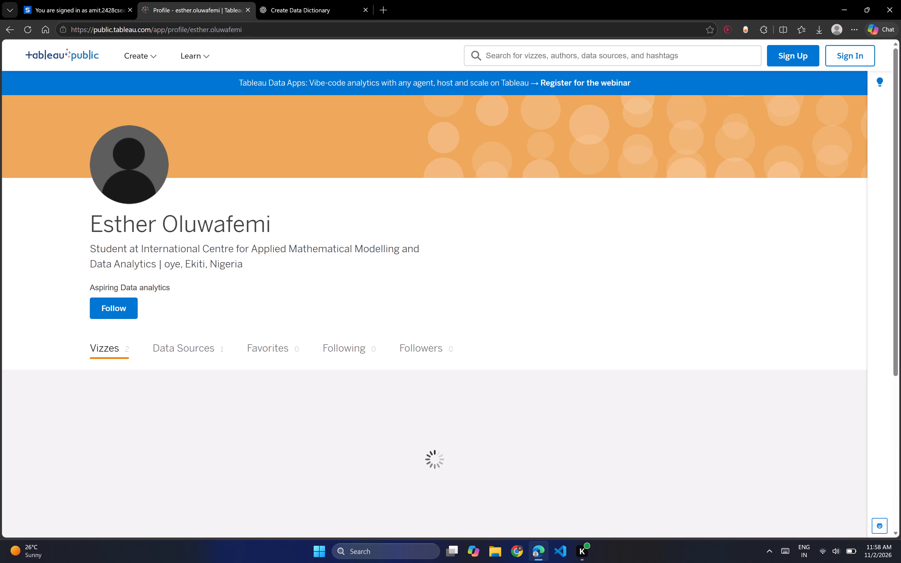
left_click(8, 28)
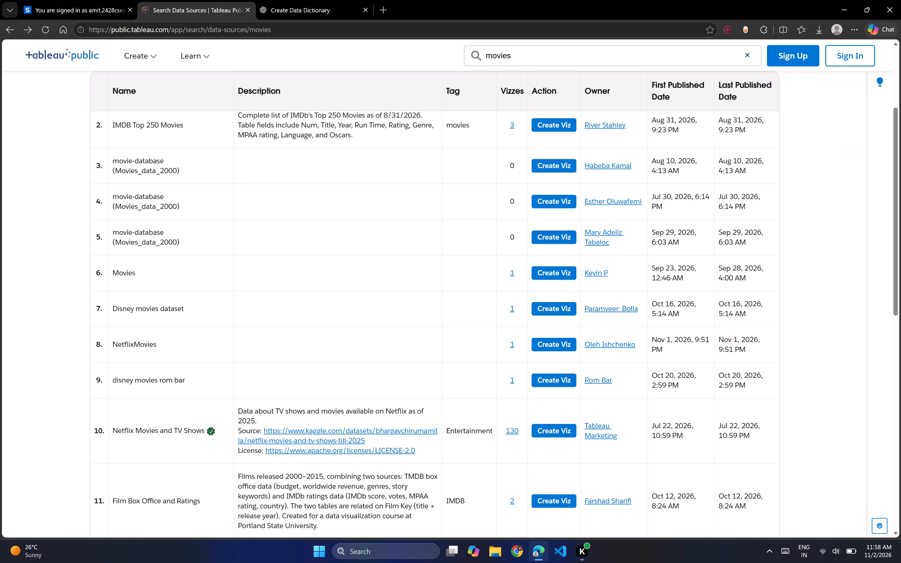
left_click(142, 200)
scroll(544, 198, "up", 7)
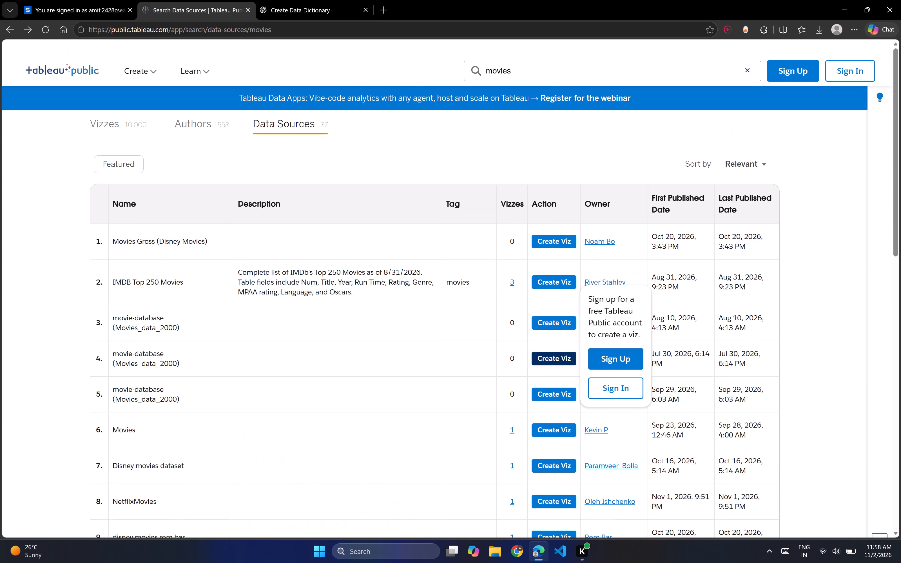
scroll(544, 198, "up", 1)
Go back through the earlier Tableau Public pages to the Learn section's Sample Data page.
triple_click(18, 27)
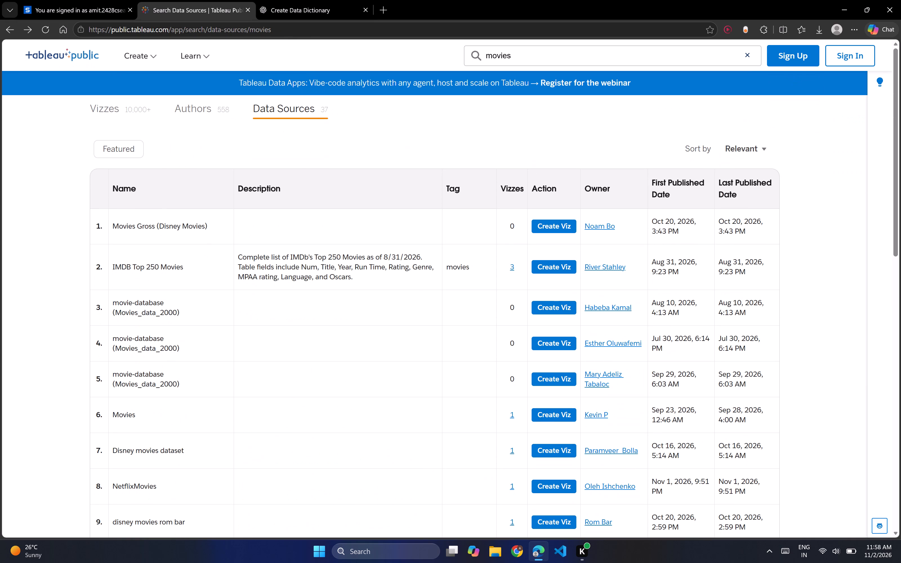
triple_click(11, 28)
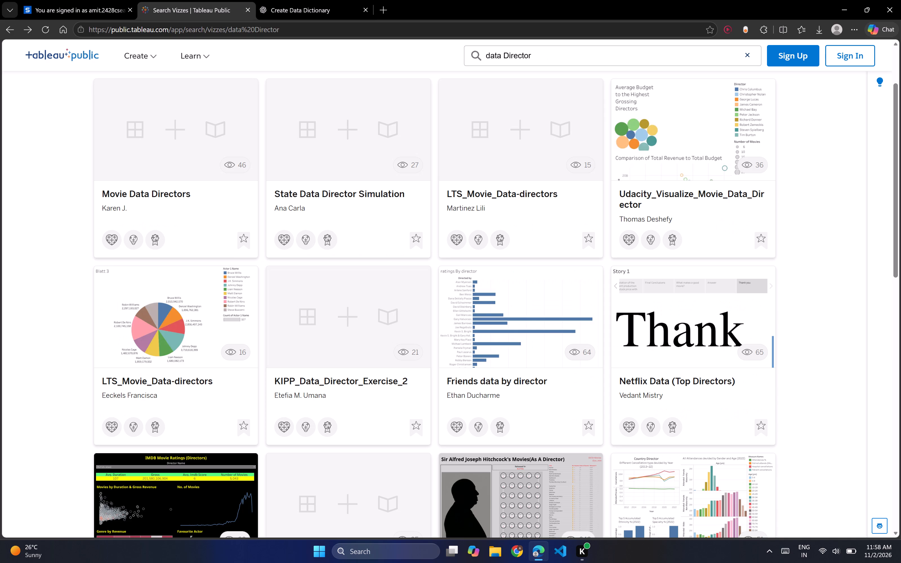
left_click(11, 28)
left_click(11, 28)
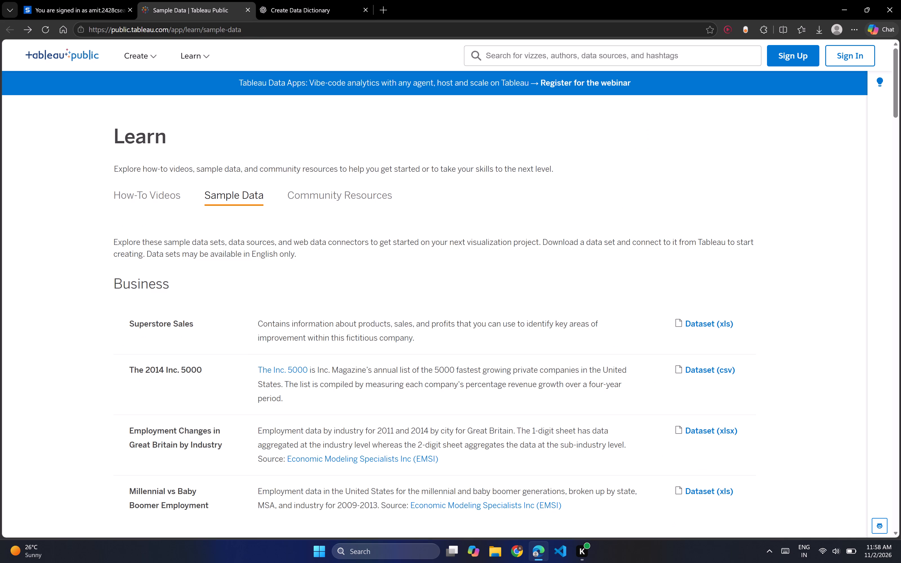
Open the Netflix Movies and TV Shows xlsx dataset from the Entertainment samples and close the leftover blank tab.
scroll(184, 278, "down", 2)
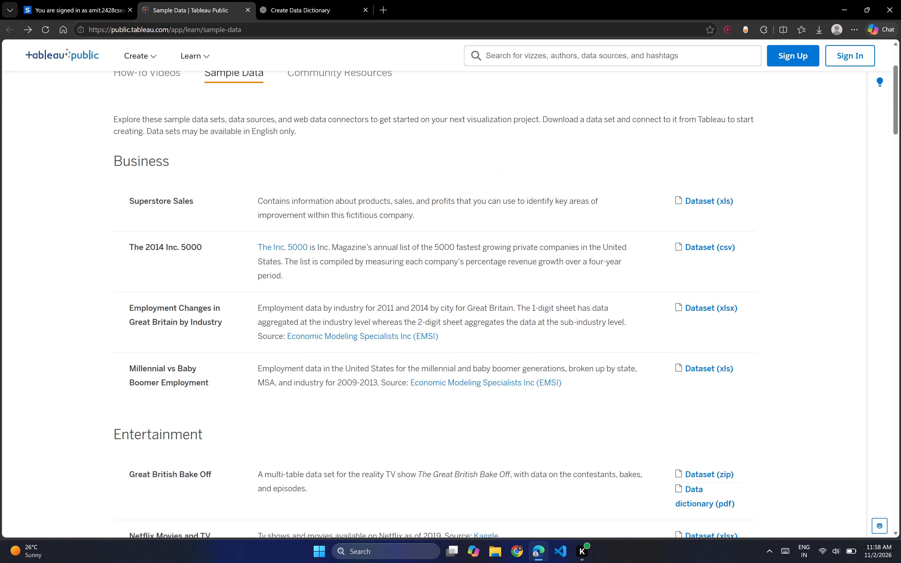
scroll(184, 278, "down", 2)
scroll(391, 245, "down", 2)
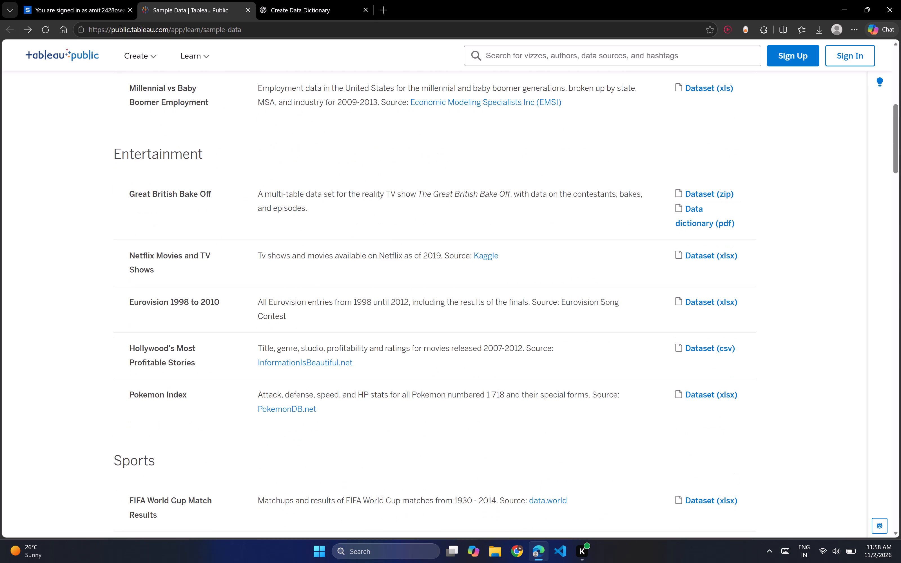
scroll(391, 245, "down", 1)
left_click(692, 188)
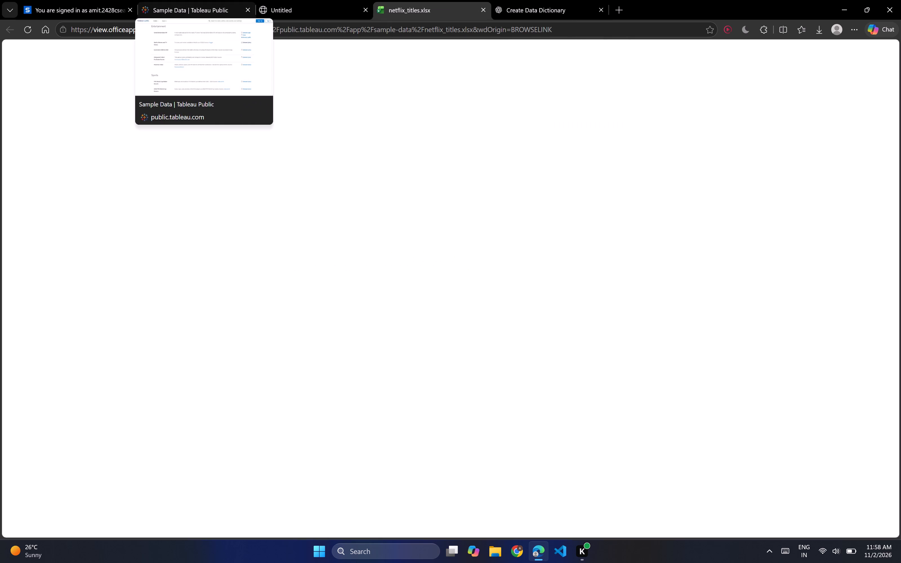
left_click(349, 0)
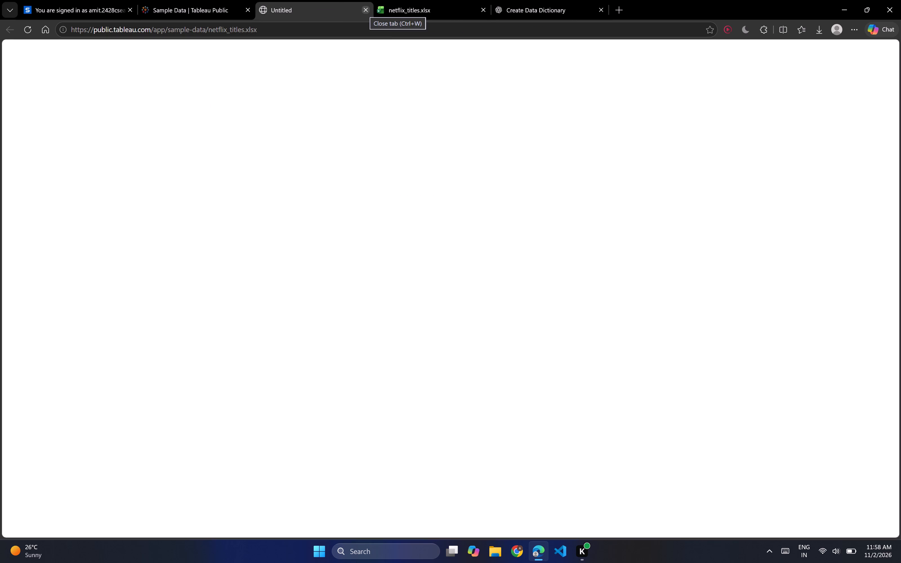
left_click(365, 10)
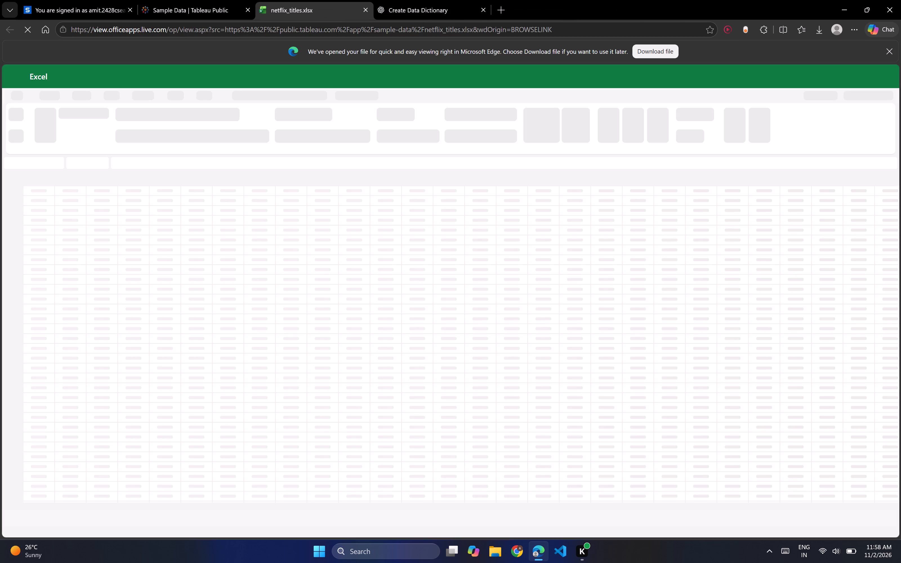
Dismiss the file download notice and look through the rows of the netflix_titles_category sheet.
left_click(888, 50)
scroll(89, 277, "down", 8)
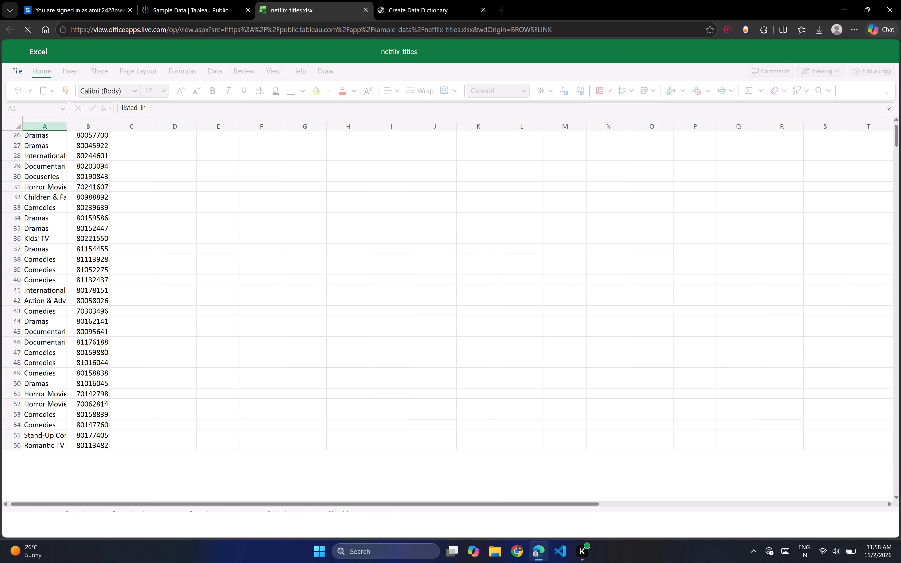
scroll(89, 277, "down", 2)
scroll(109, 443, "up", 3)
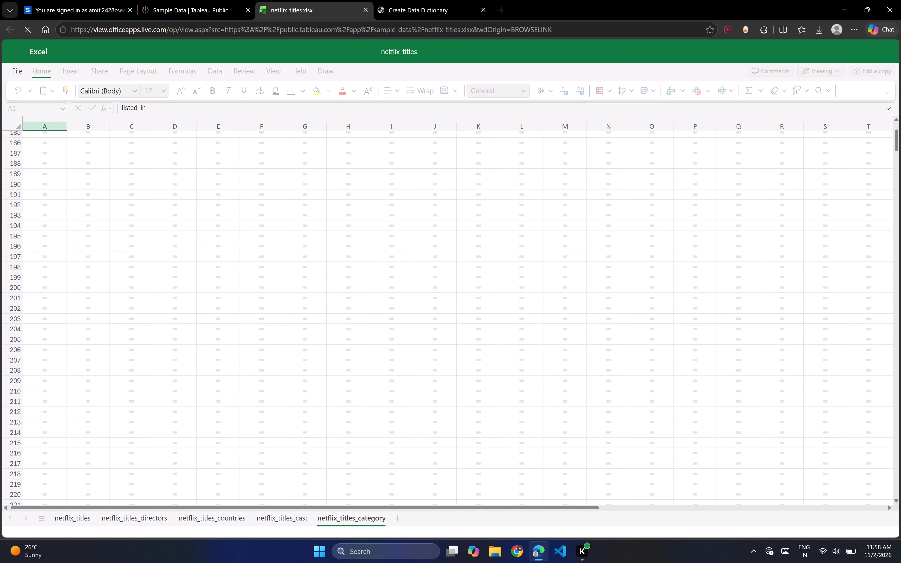
scroll(109, 443, "up", 4)
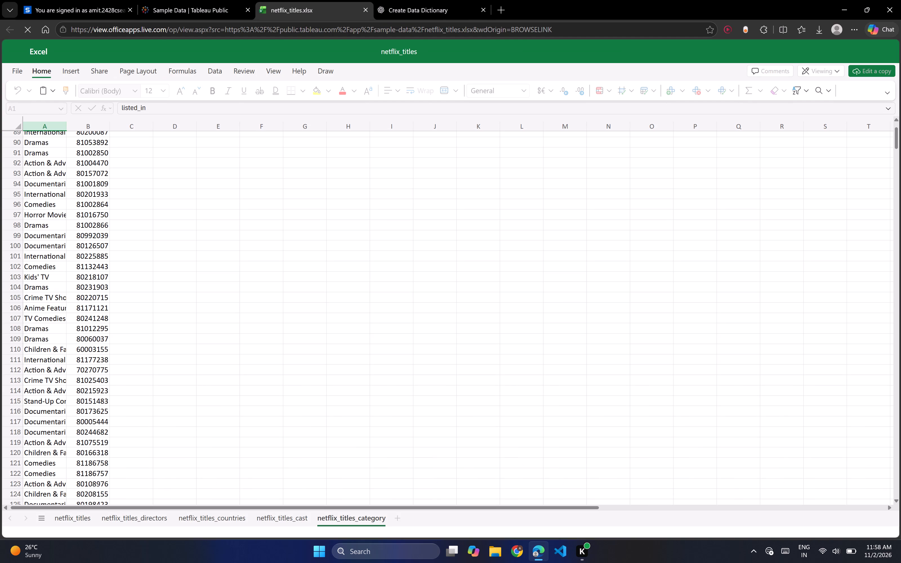
Launch Tableau Desktop by searching the computer for "table".
type("table")
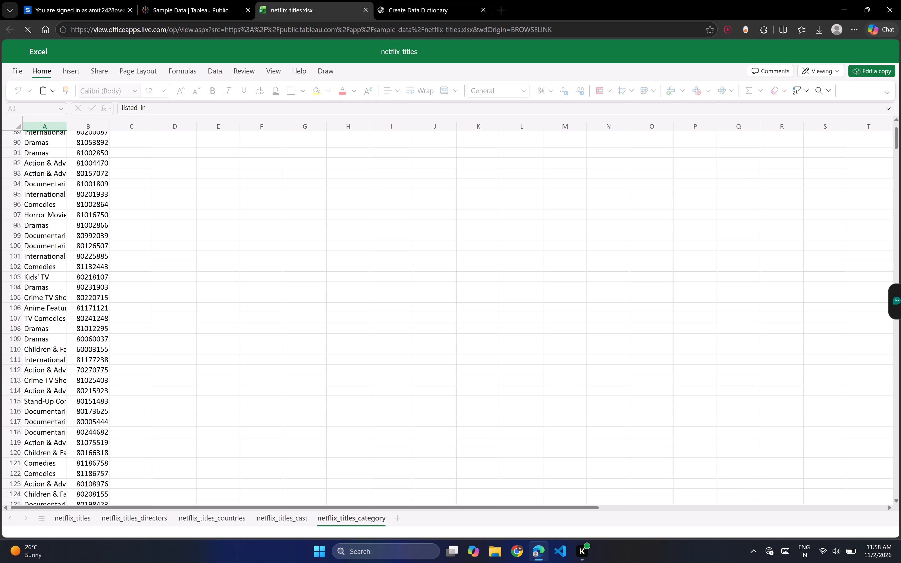
key("Return")
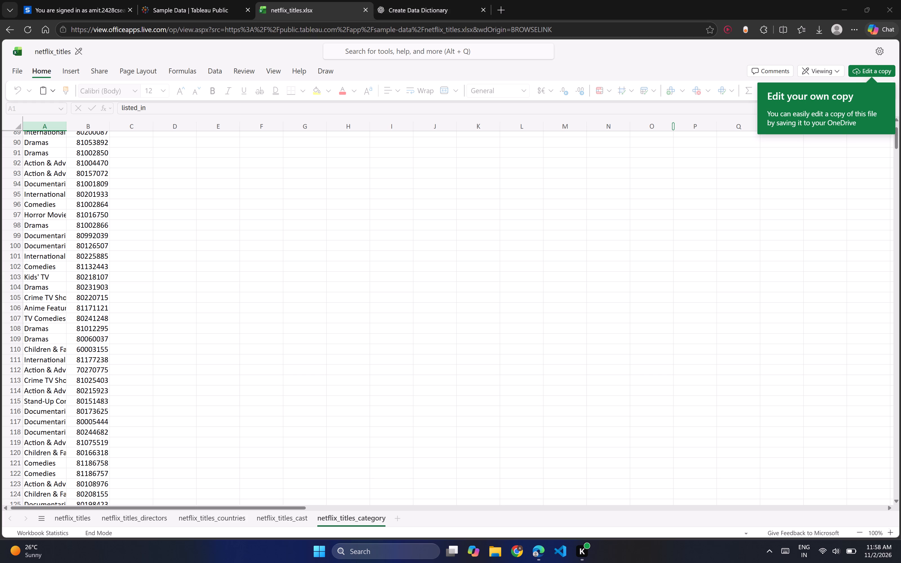
Check the browser's recent downloads and close the list.
left_click(821, 24)
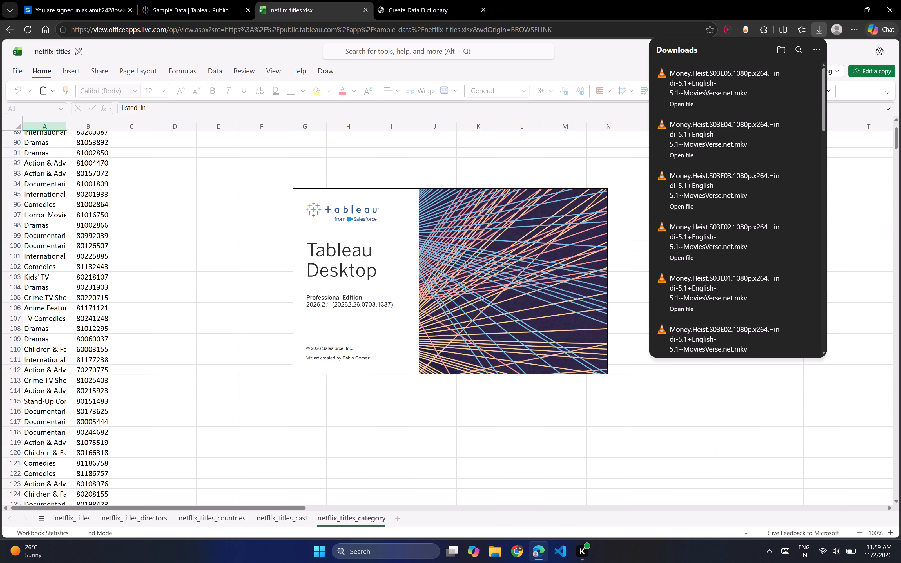
left_click(602, 0)
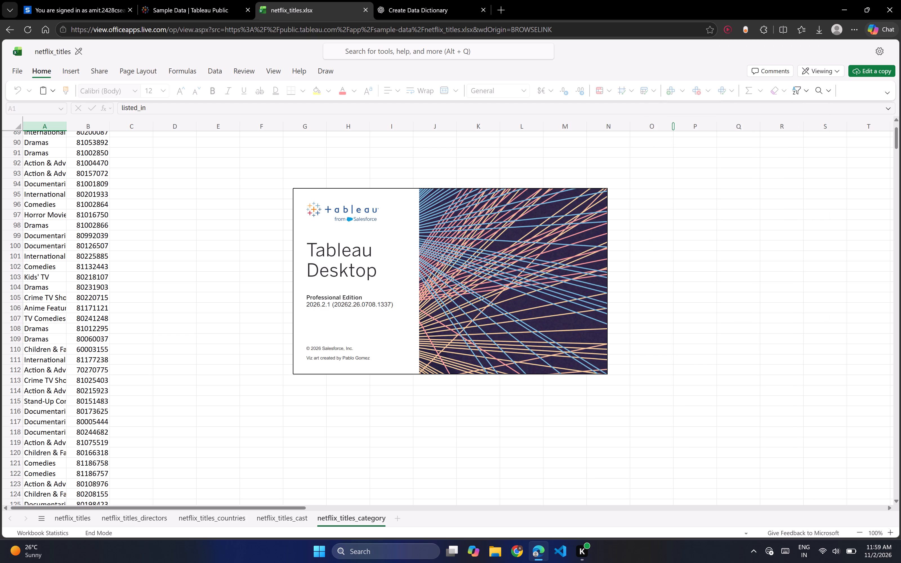
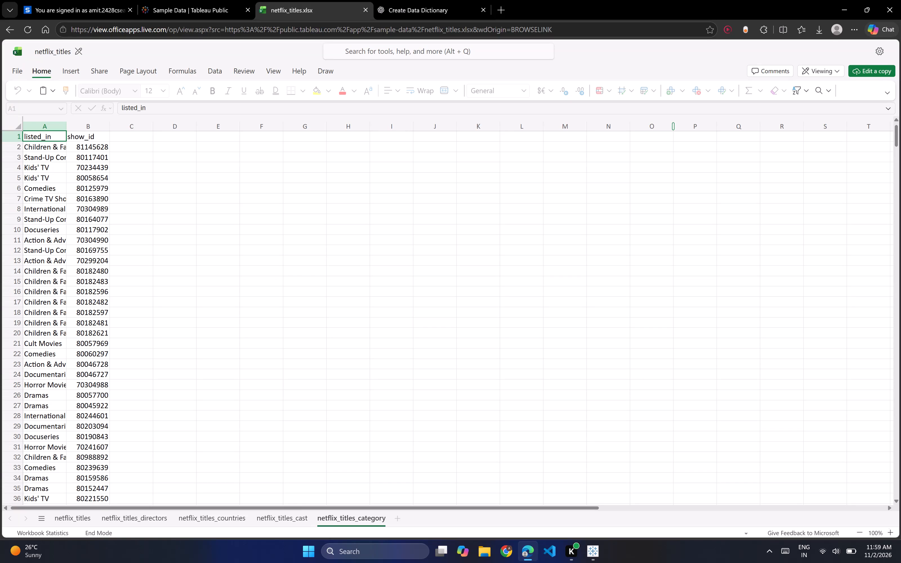
Switch to Tableau Desktop and dismiss the license expiration notice.
left_click(590, 550)
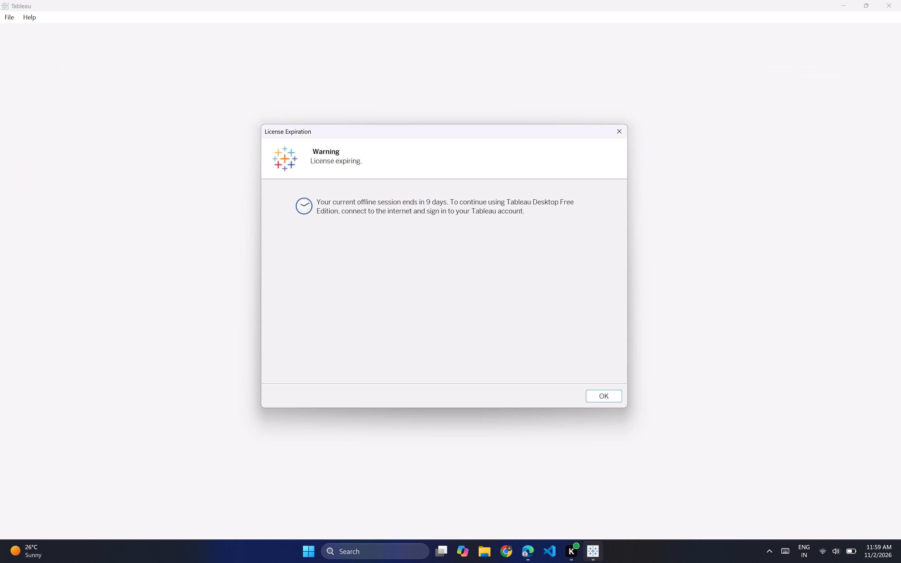
left_click(601, 392)
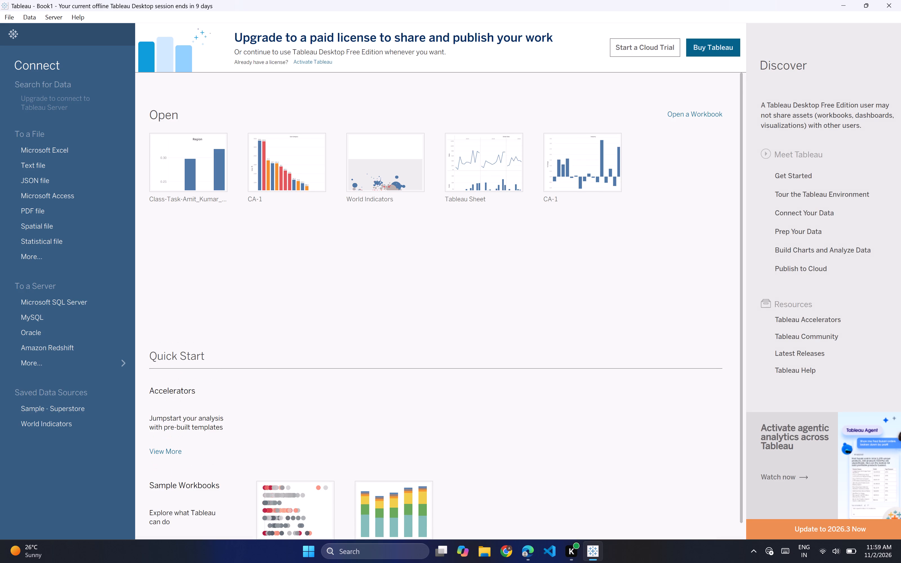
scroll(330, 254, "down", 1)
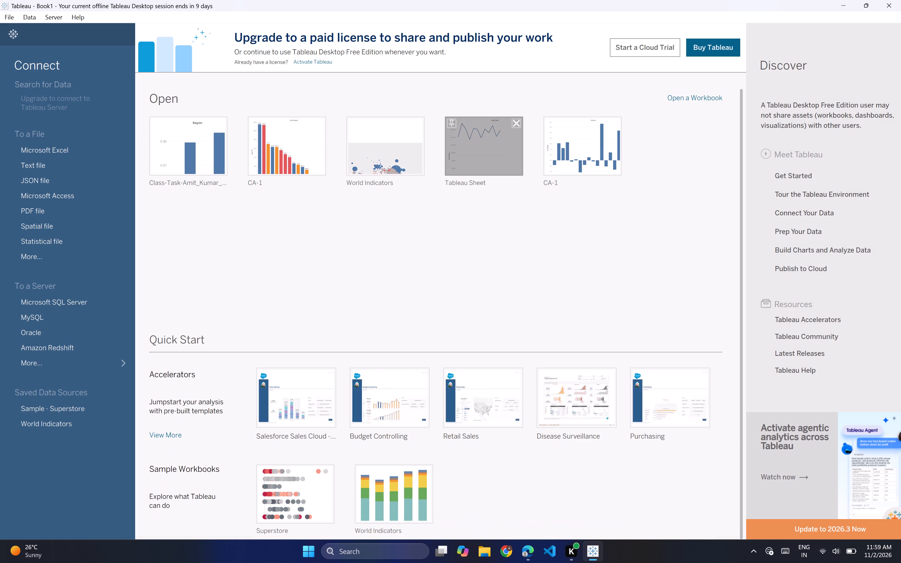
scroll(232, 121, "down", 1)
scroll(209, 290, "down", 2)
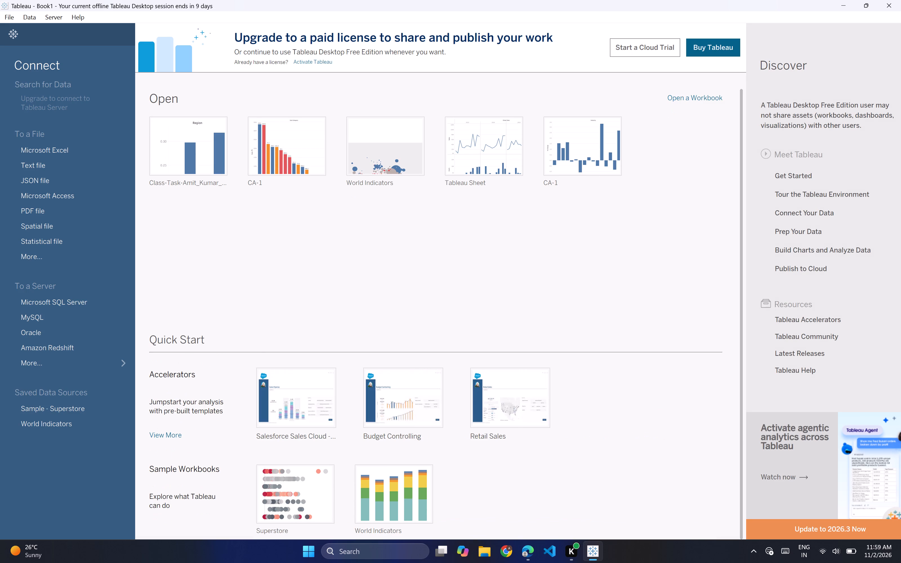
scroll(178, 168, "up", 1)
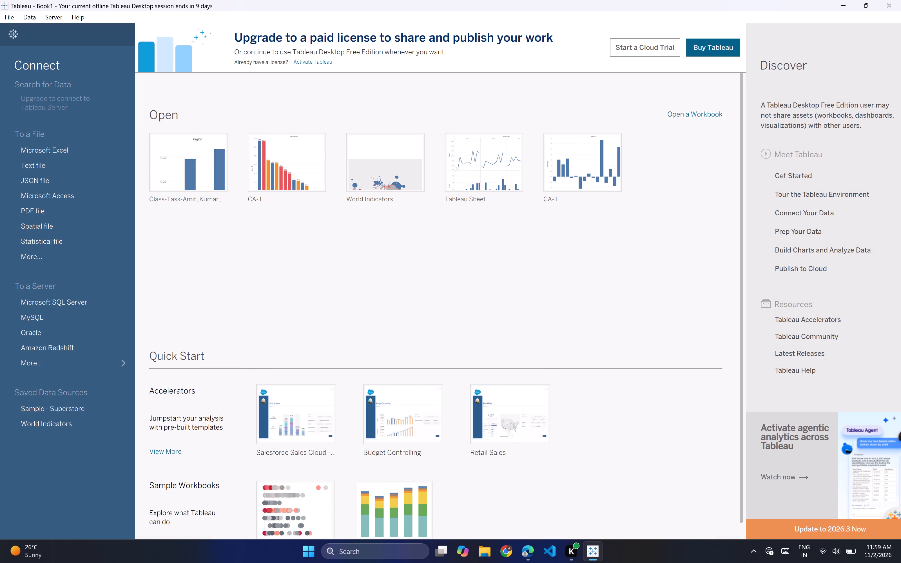
Return to the netflix_titles workbook in the browser, download a copy and check it in its download folder.
left_click(529, 551)
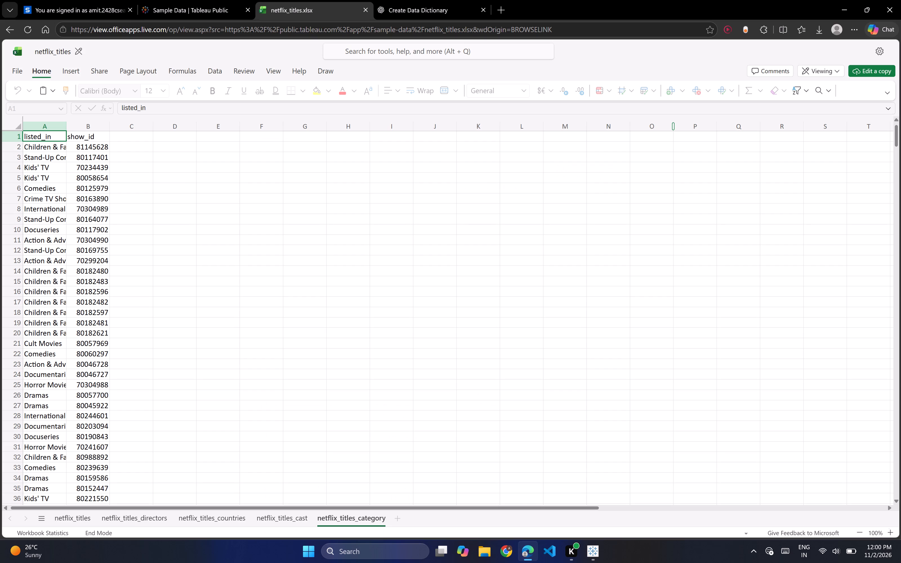
left_click(23, 74)
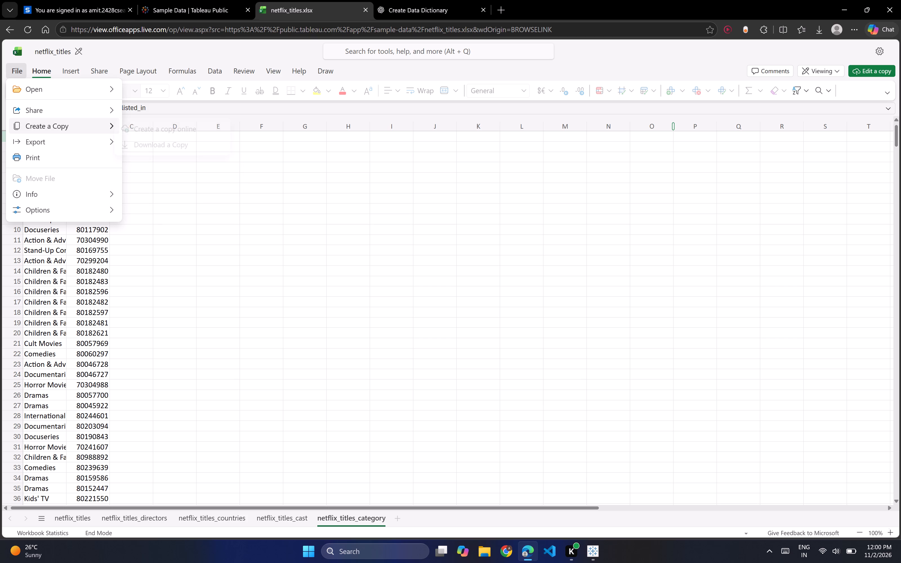
left_click(131, 142)
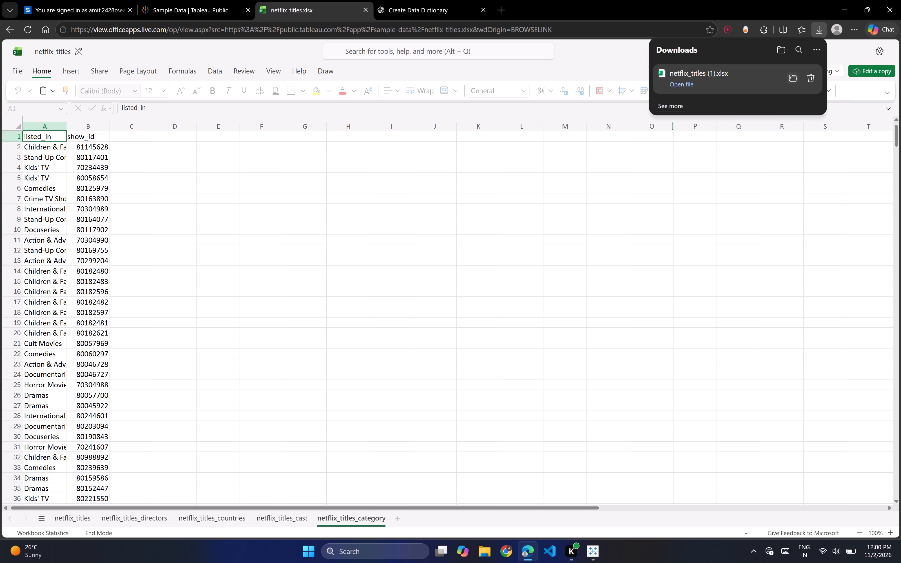
left_click(790, 84)
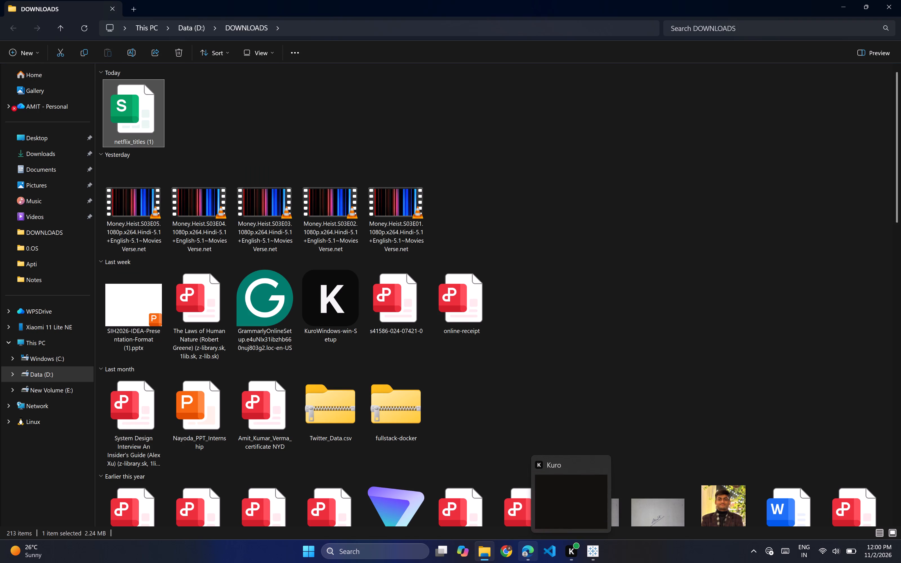
left_click(534, 516)
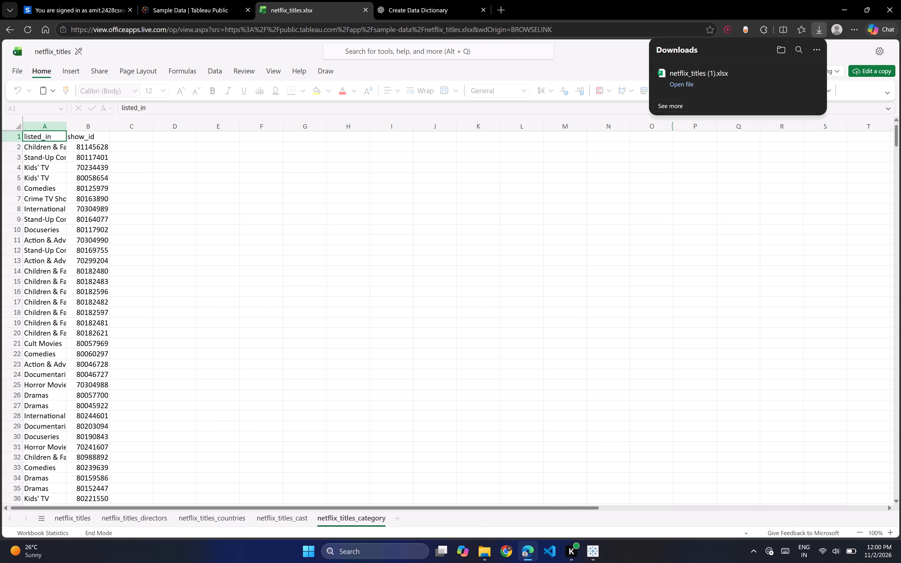
In Tableau Desktop, connect to the Microsoft Excel file netflix_titles (1).xlsx in the DOWNLOADS folder.
left_click(594, 550)
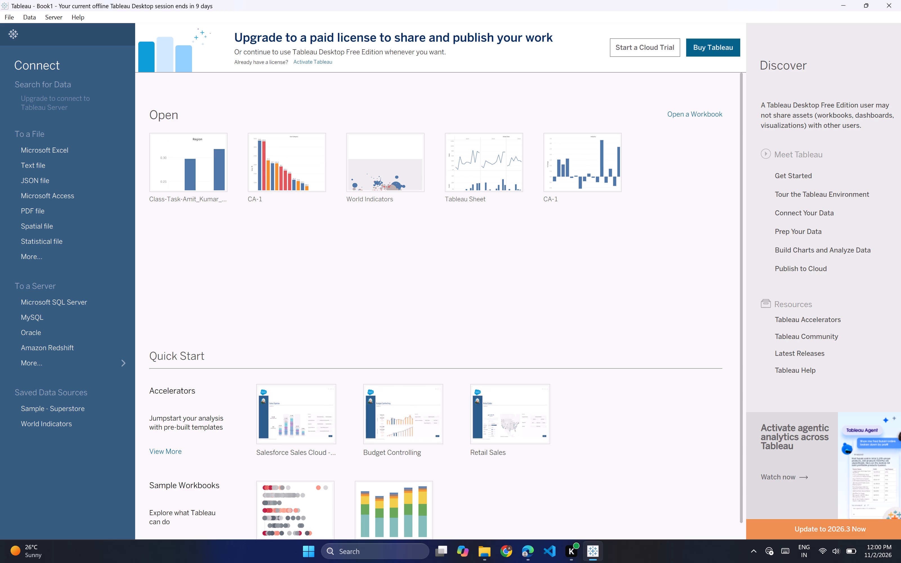
left_click(38, 153)
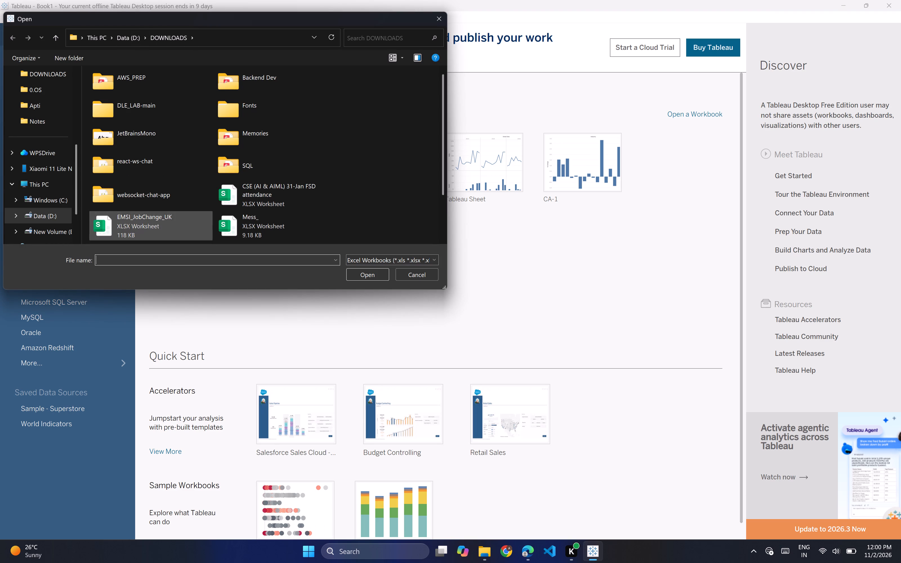
type("net")
key("Left")
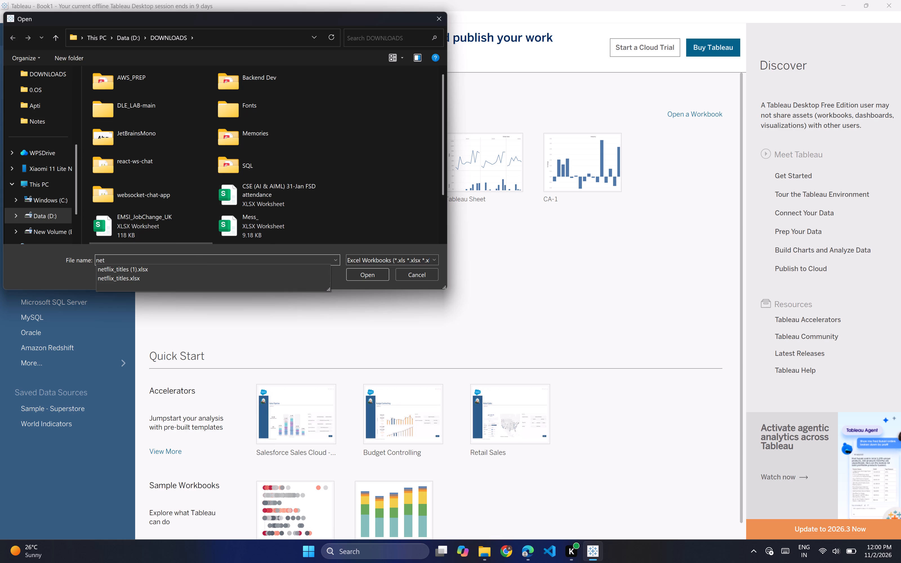
key("Down")
key("Return")
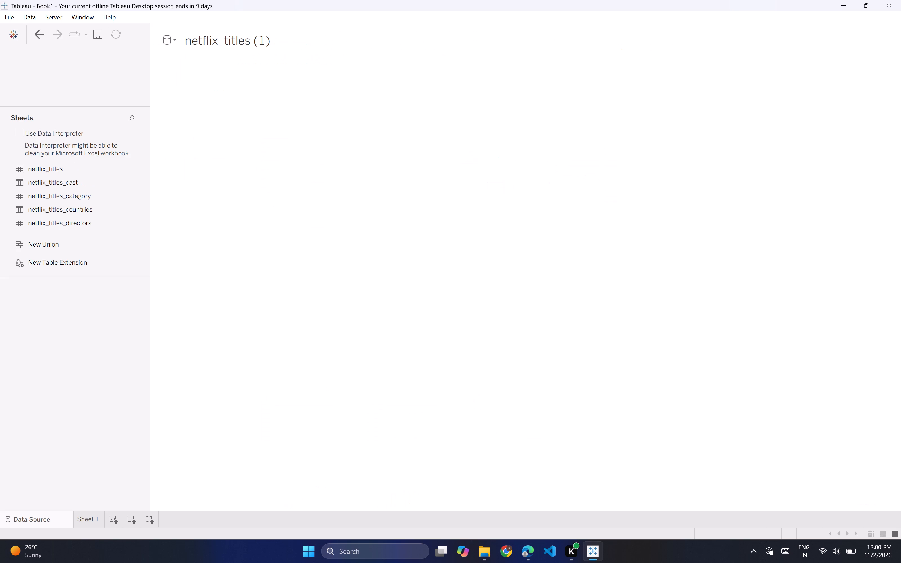
Rename the data source as netflix_titles.
double_click(269, 37)
key("BackSpace")
key("BackSpace")
key("BackSpace")
key("BackSpace")
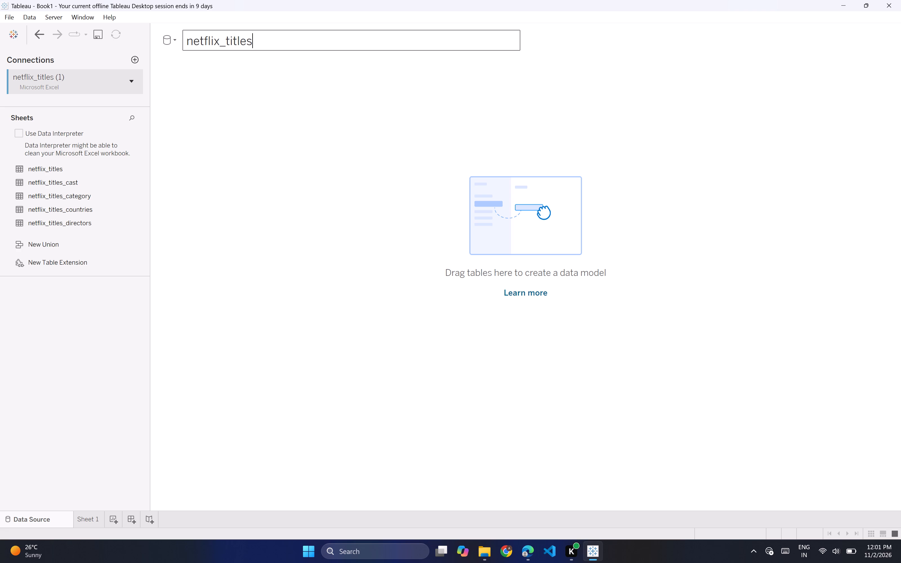
key("Return")
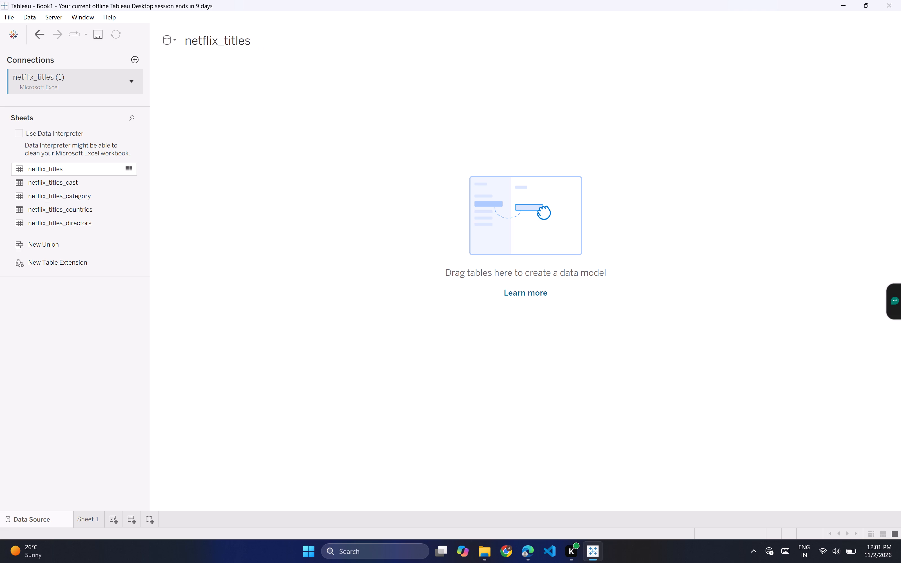
Add the netflix_titles sheet to the empty canvas as the base table of the data model.
left_click(16, 169)
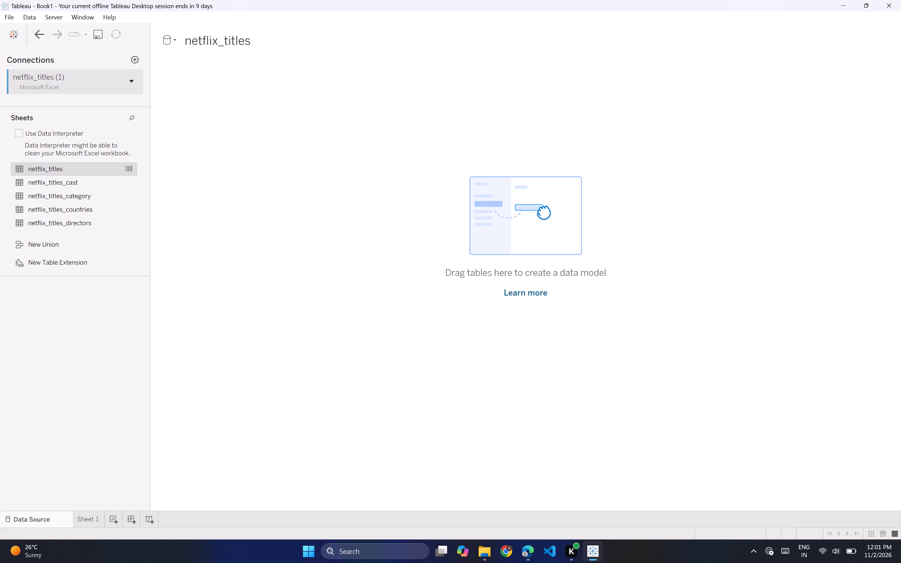
left_click_drag(76, 168, 335, 137)
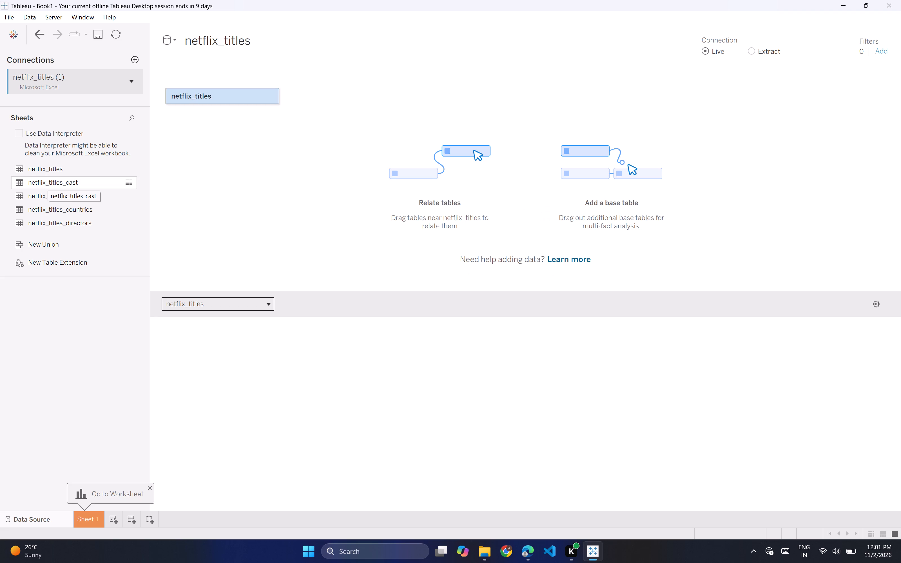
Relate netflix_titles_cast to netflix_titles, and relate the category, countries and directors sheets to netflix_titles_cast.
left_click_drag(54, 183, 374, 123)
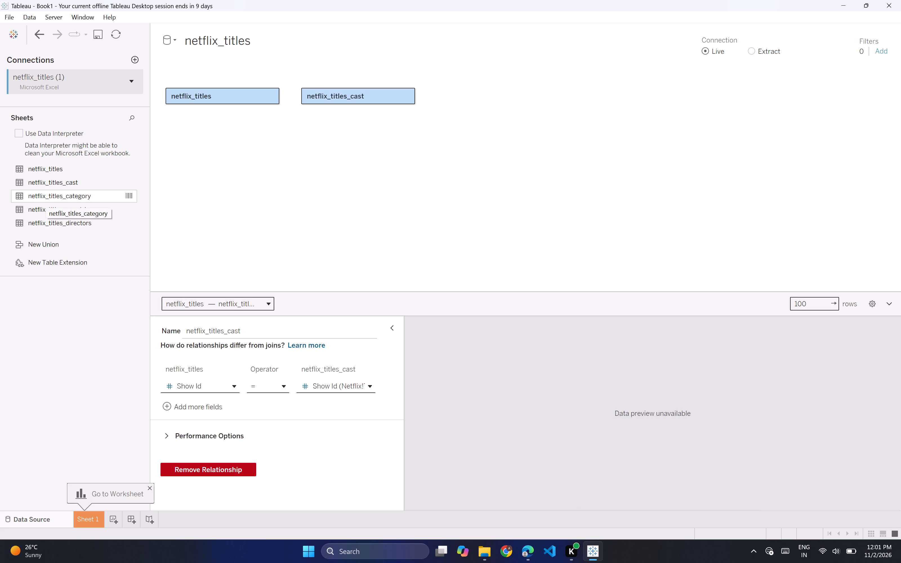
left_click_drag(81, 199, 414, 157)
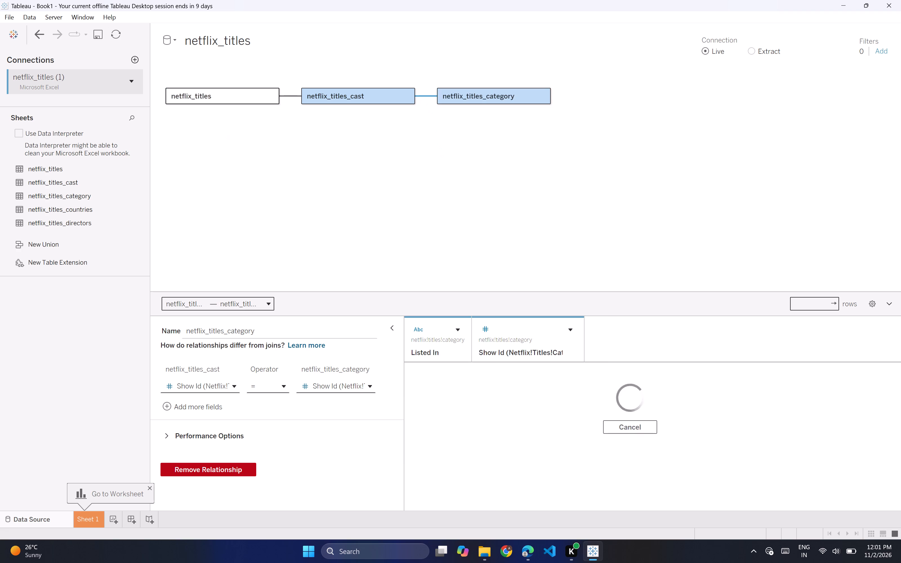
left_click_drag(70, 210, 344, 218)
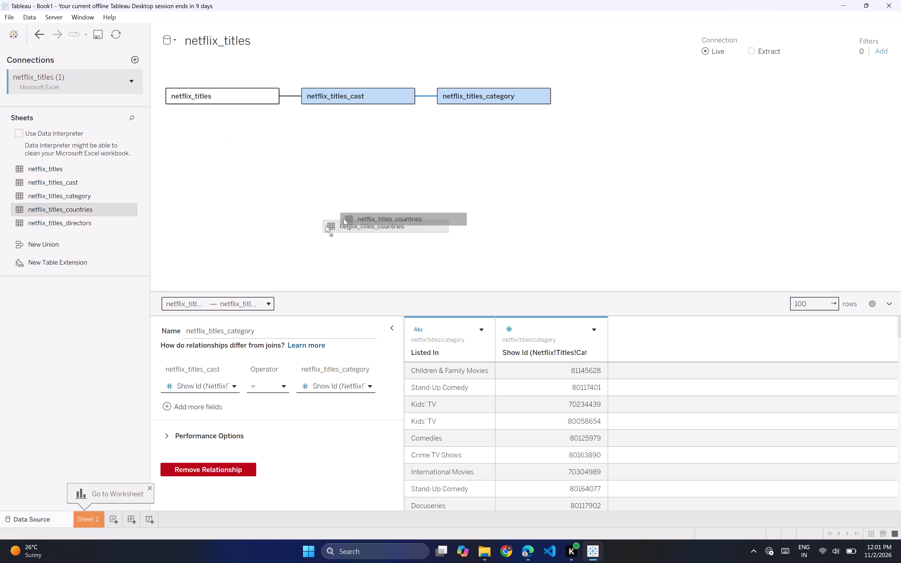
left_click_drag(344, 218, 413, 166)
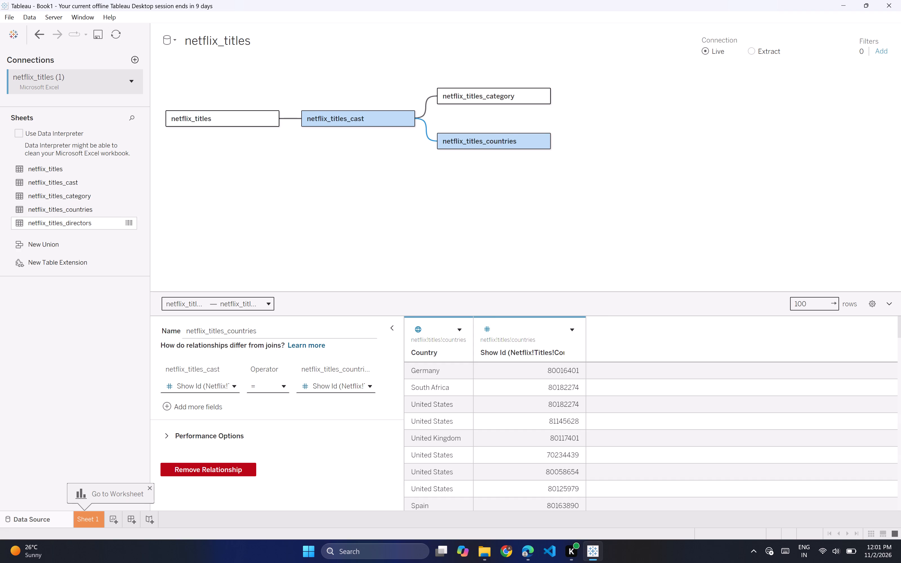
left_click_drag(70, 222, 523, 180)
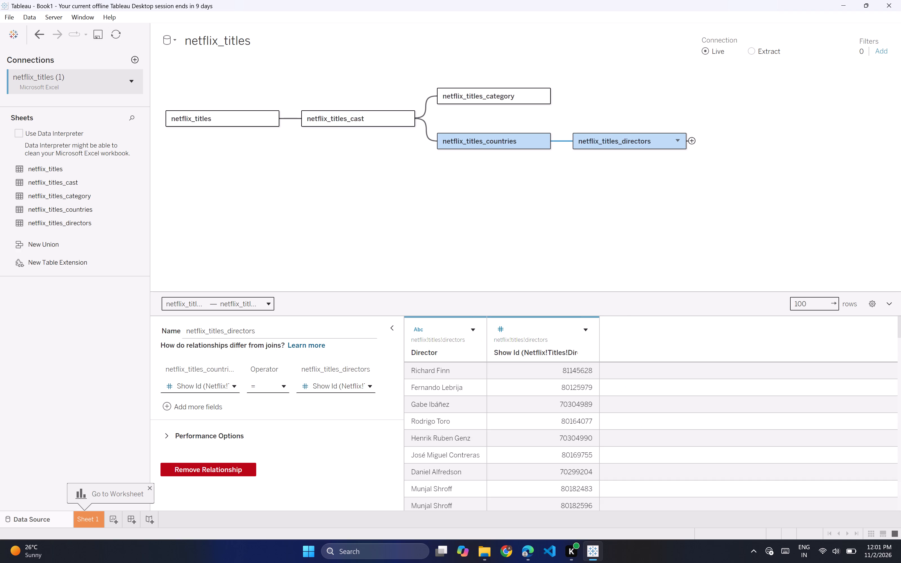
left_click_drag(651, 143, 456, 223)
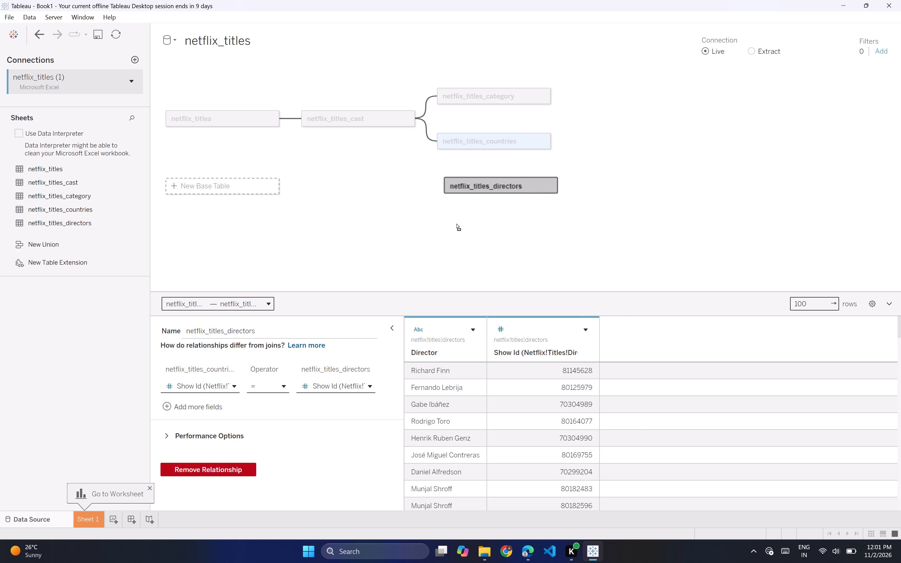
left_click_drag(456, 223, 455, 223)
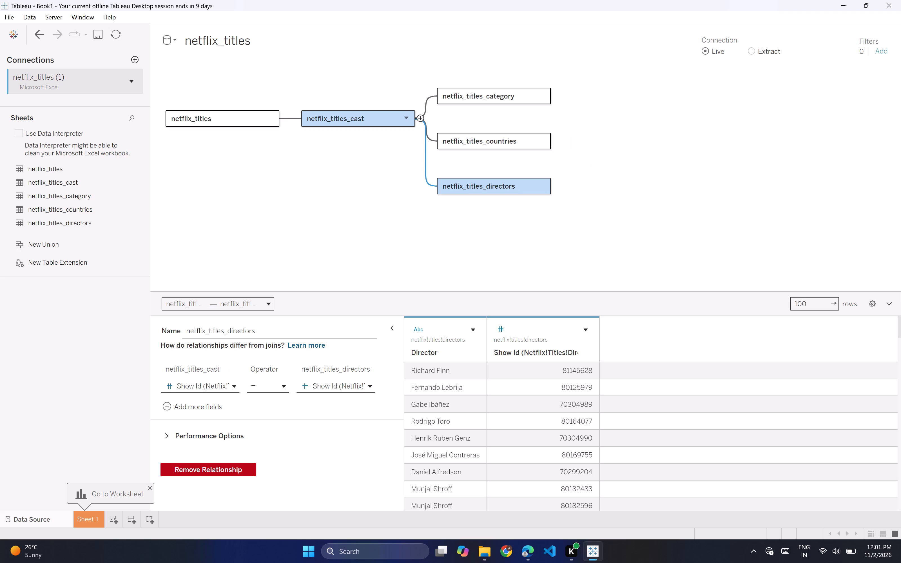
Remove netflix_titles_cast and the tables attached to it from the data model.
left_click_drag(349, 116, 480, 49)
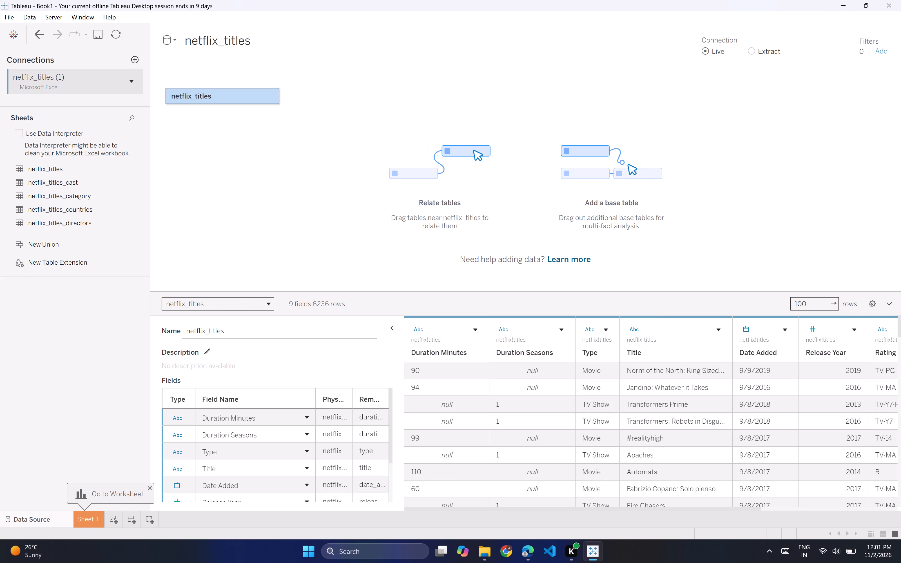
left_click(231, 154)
Relate the netflix_titles_cast, netflix_titles_category, netflix_titles_countries and netflix_titles_directors sheets each directly to the netflix_titles table.
left_click_drag(59, 177, 86, 200)
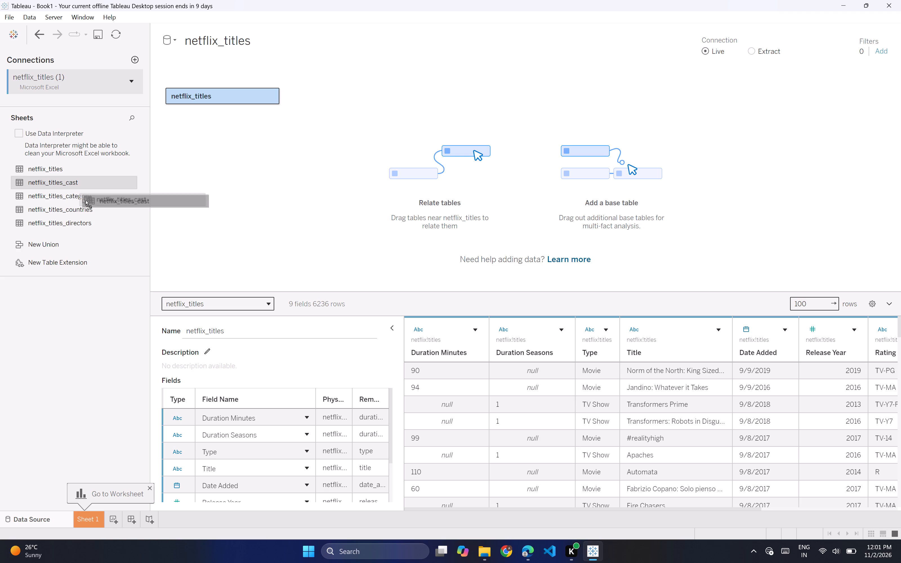
left_click_drag(86, 200, 302, 64)
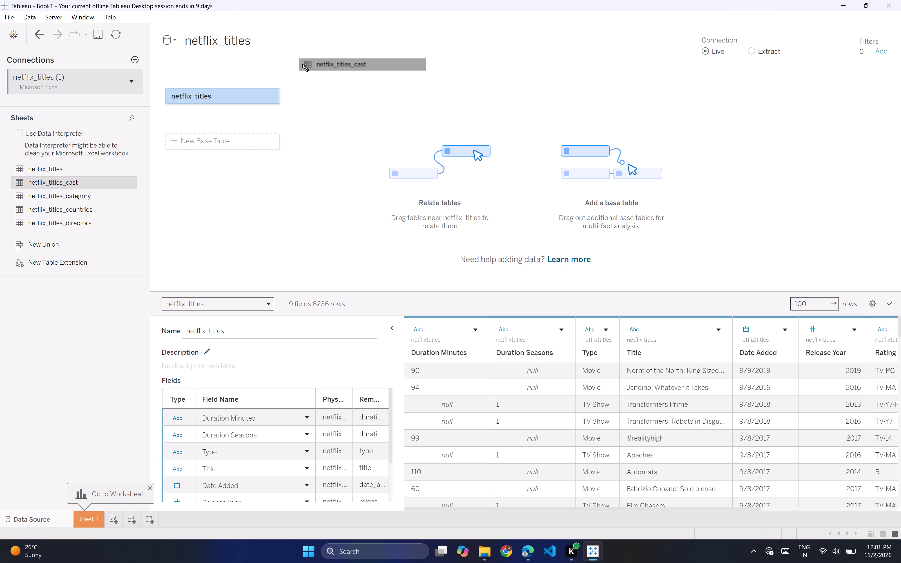
left_click_drag(302, 64, 309, 75)
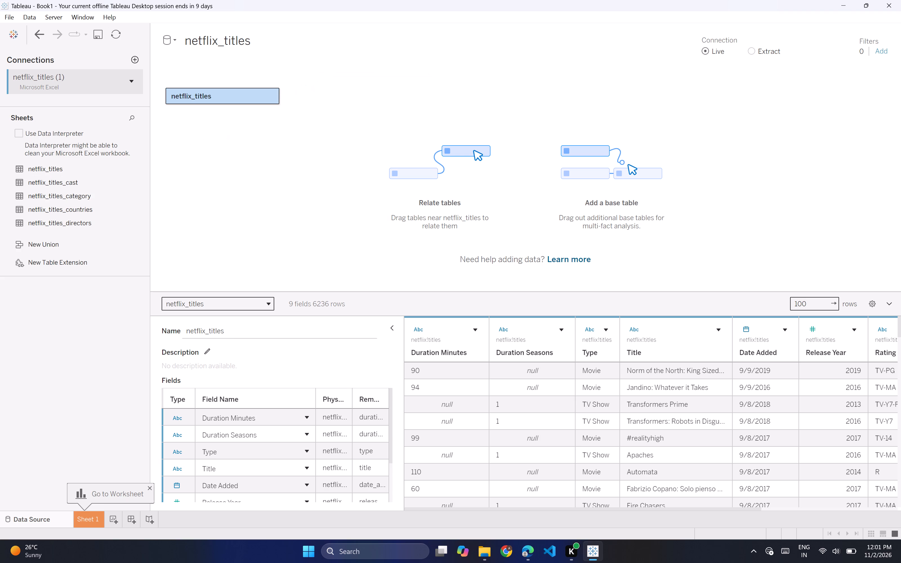
left_click_drag(56, 195, 229, 188)
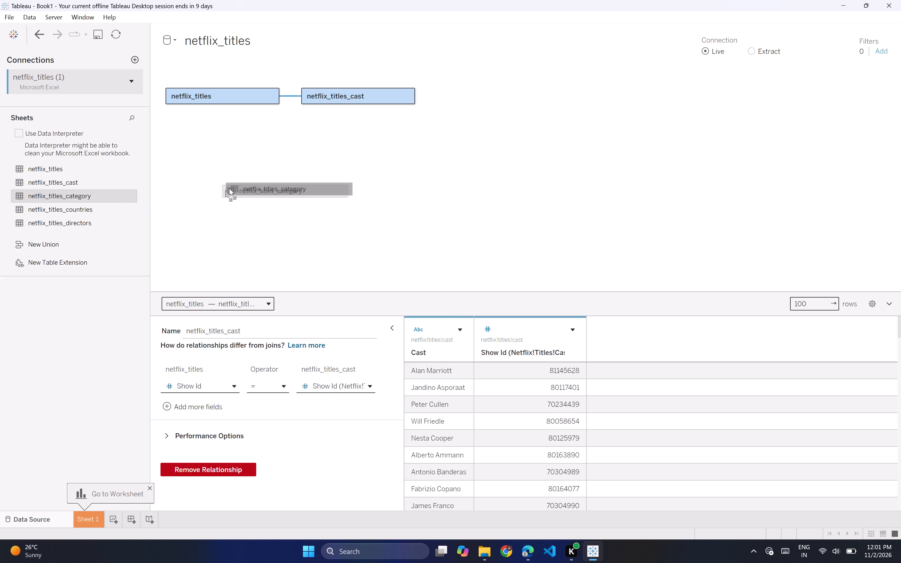
left_click_drag(229, 188, 308, 127)
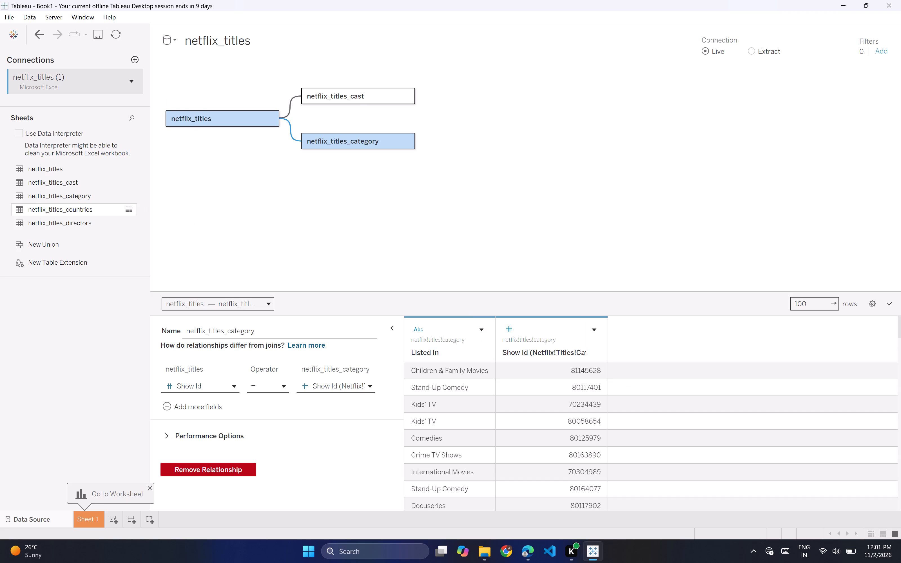
left_click_drag(66, 209, 307, 189)
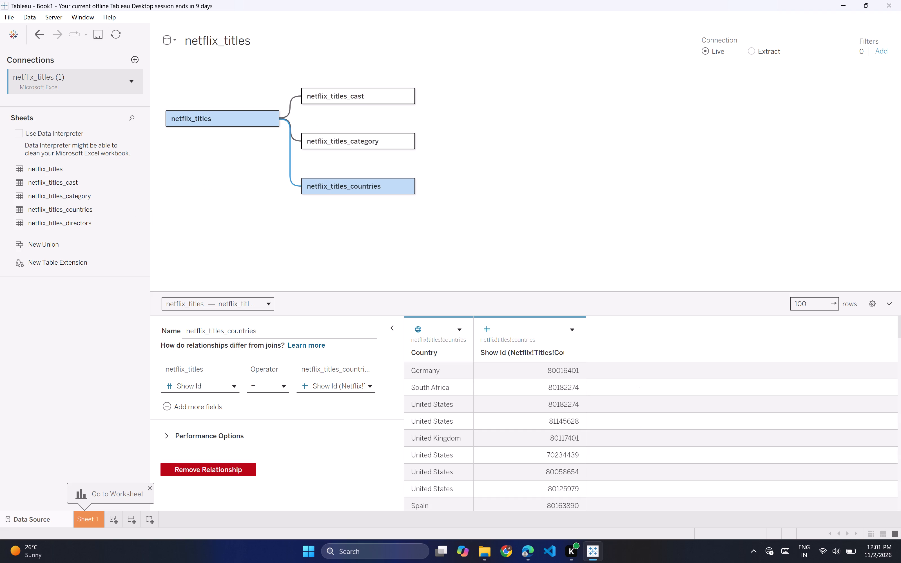
left_click_drag(65, 225, 310, 229)
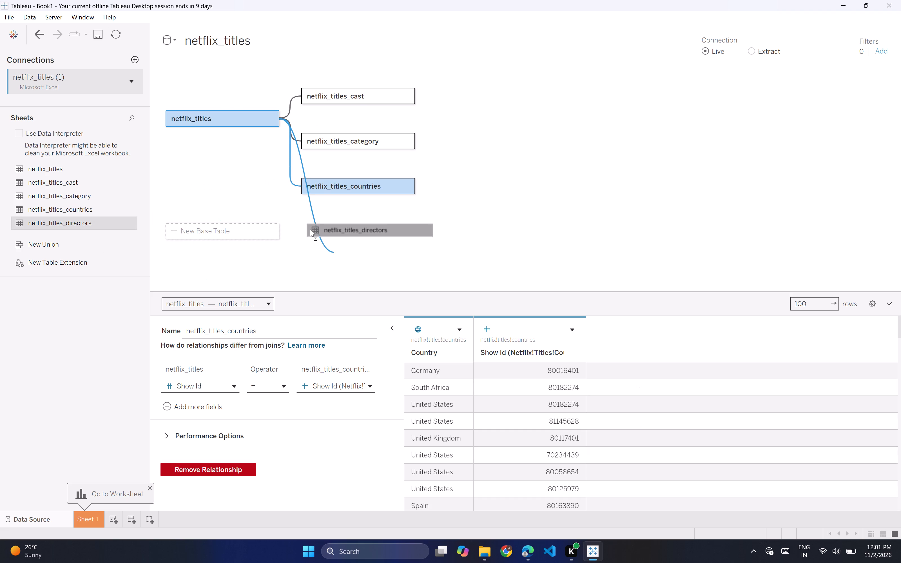
left_click_drag(310, 229, 294, 226)
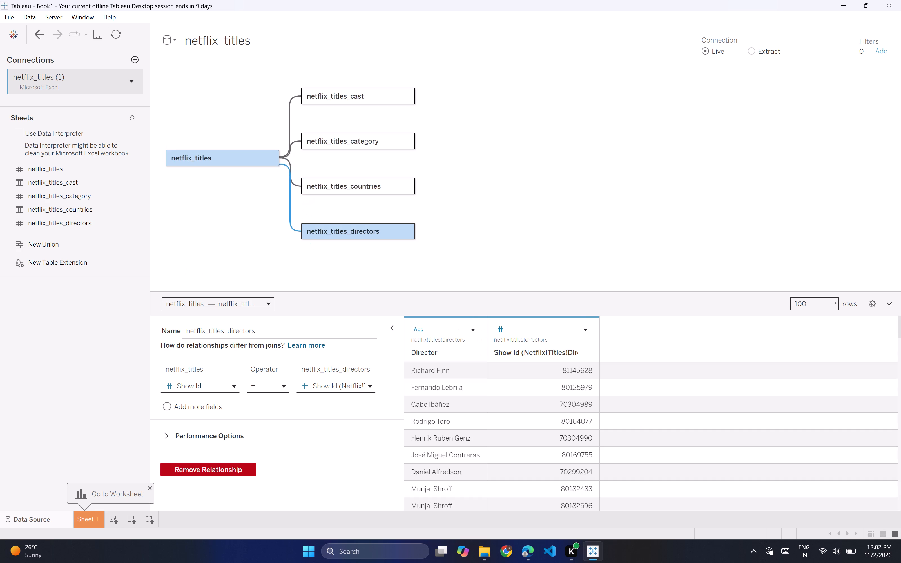
scroll(409, 169, "down", 1)
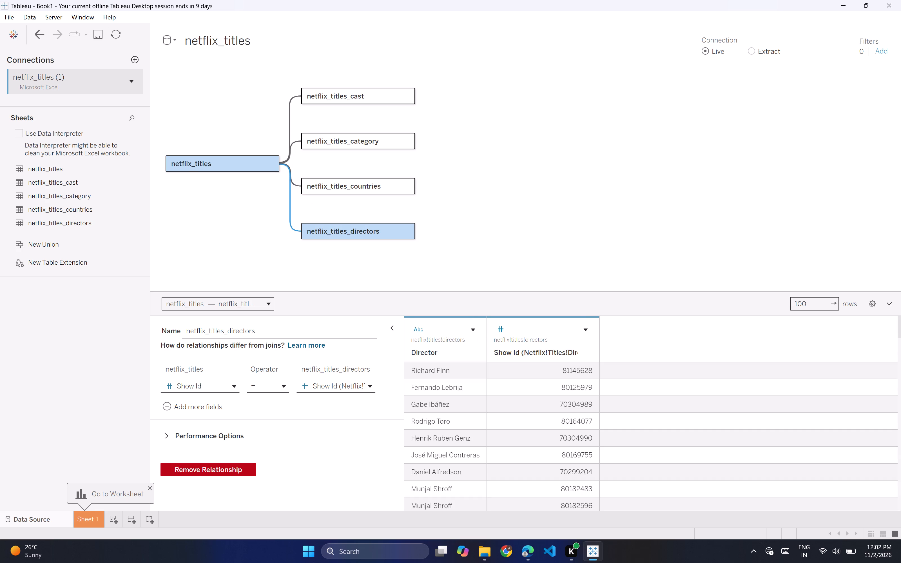
Open Sheet 1 and place the Release Year field from netflix_titles on Columns.
scroll(488, 204, "down", 1)
scroll(435, 380, "down", 1)
scroll(435, 380, "up", 5)
left_click(109, 493)
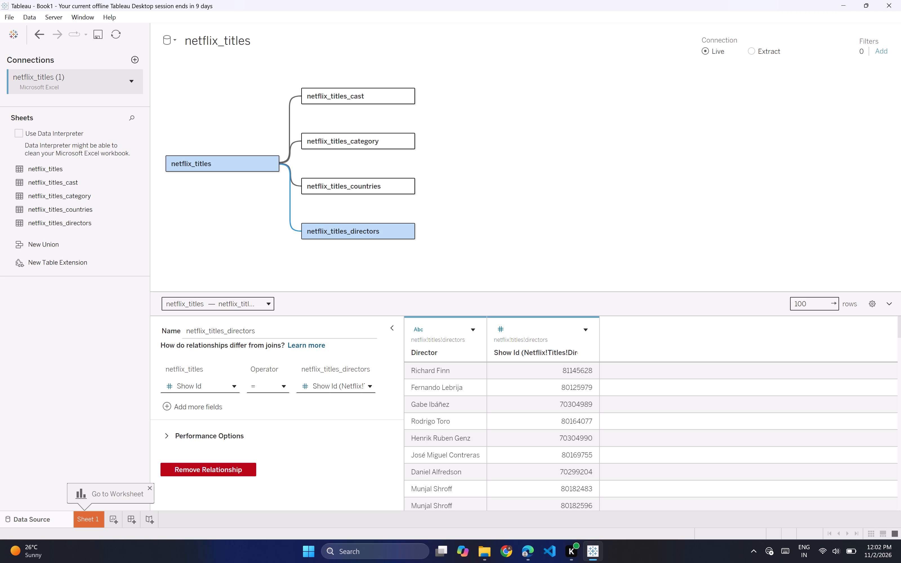
left_click(83, 519)
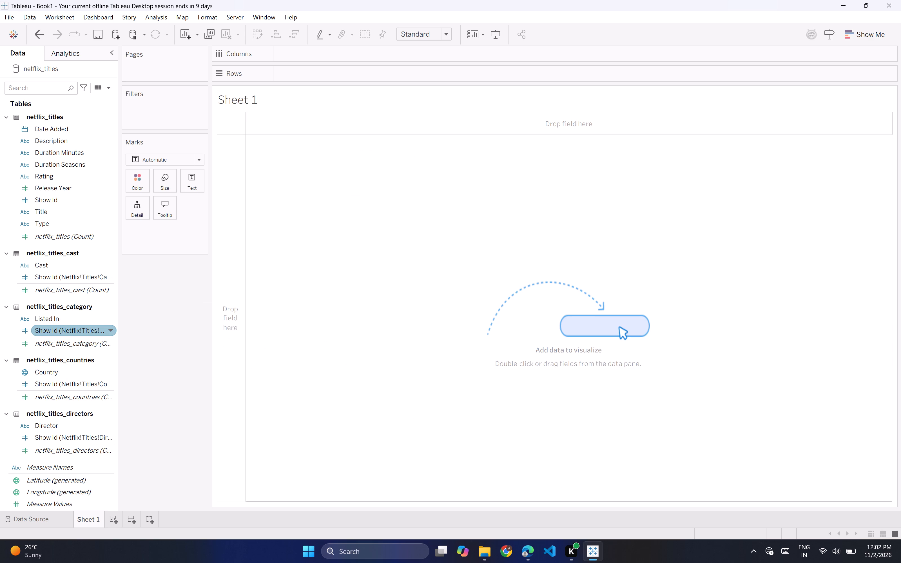
scroll(49, 336, "down", 3)
scroll(49, 336, "up", 2)
left_click(41, 191)
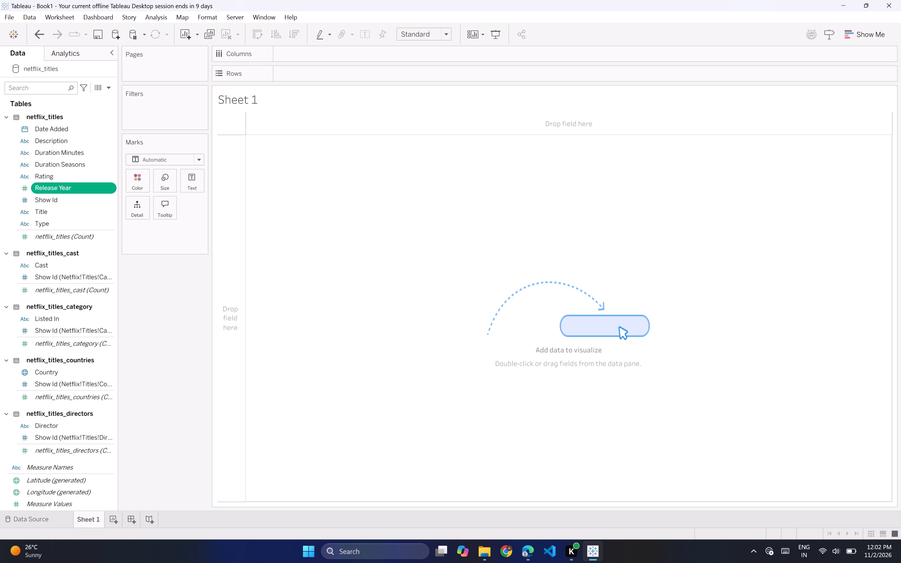
left_click_drag(49, 183, 310, 55)
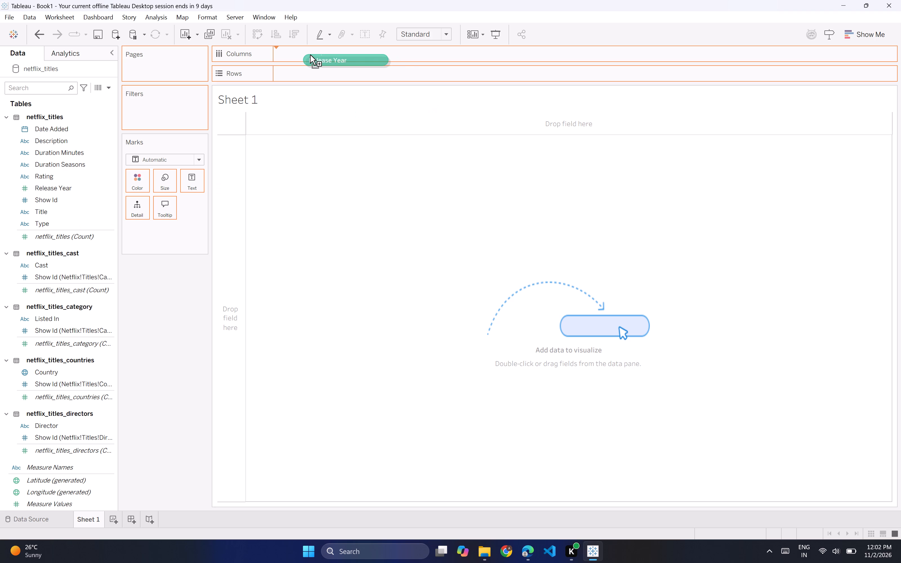
left_click_drag(310, 55, 306, 55)
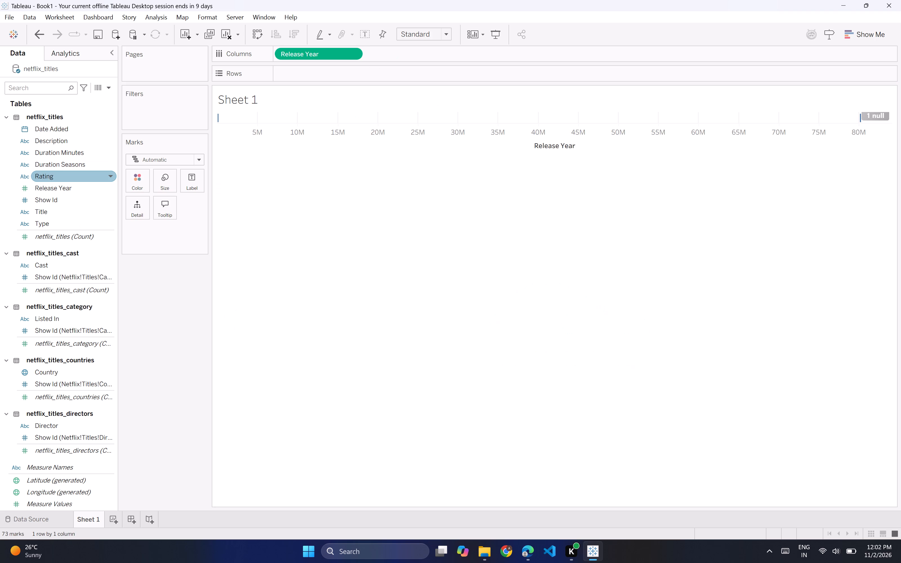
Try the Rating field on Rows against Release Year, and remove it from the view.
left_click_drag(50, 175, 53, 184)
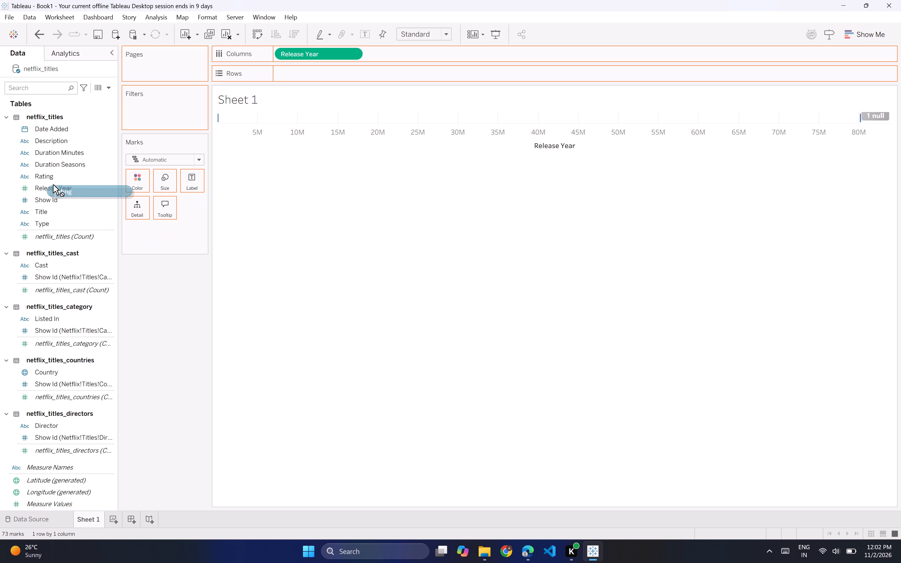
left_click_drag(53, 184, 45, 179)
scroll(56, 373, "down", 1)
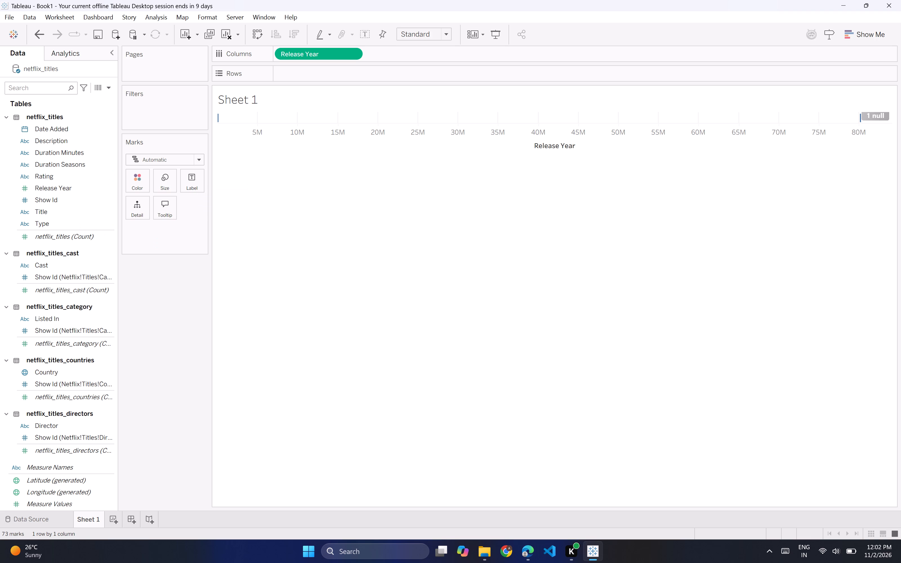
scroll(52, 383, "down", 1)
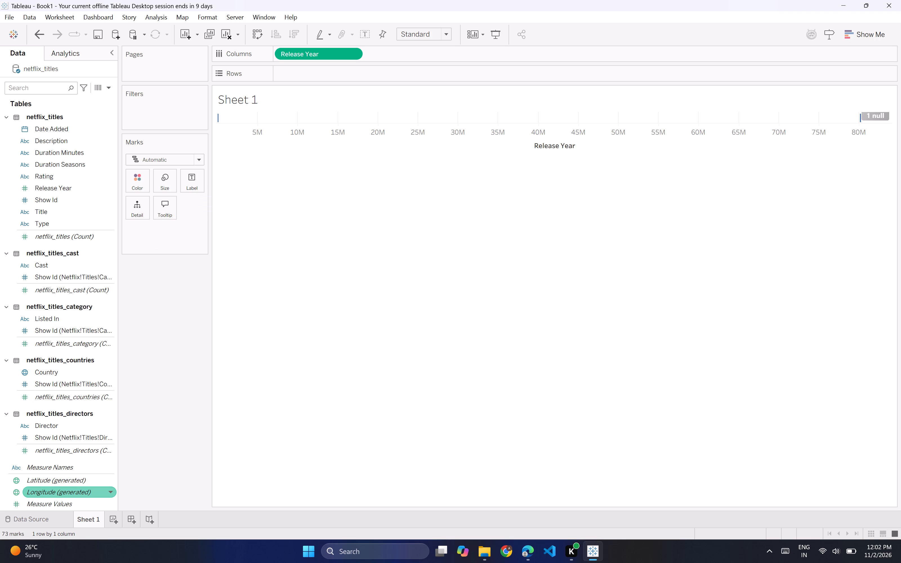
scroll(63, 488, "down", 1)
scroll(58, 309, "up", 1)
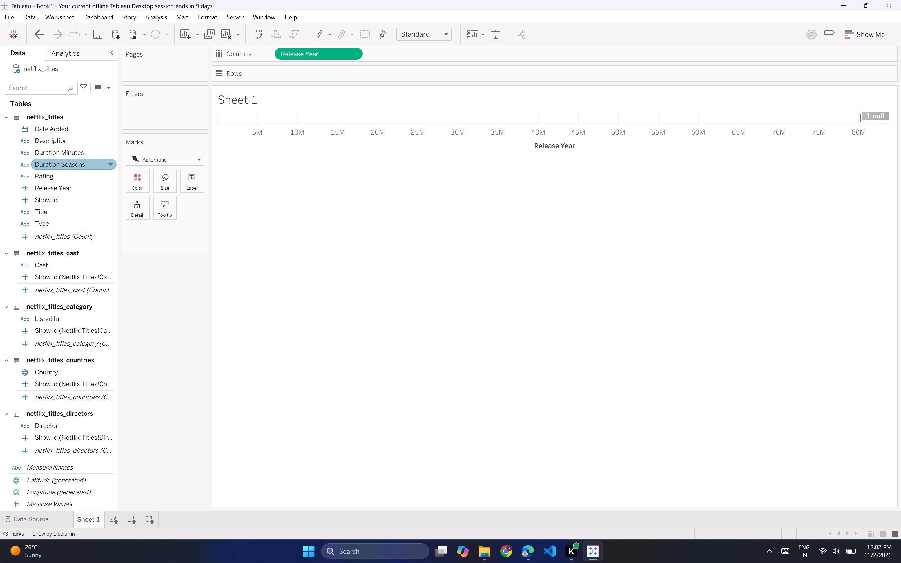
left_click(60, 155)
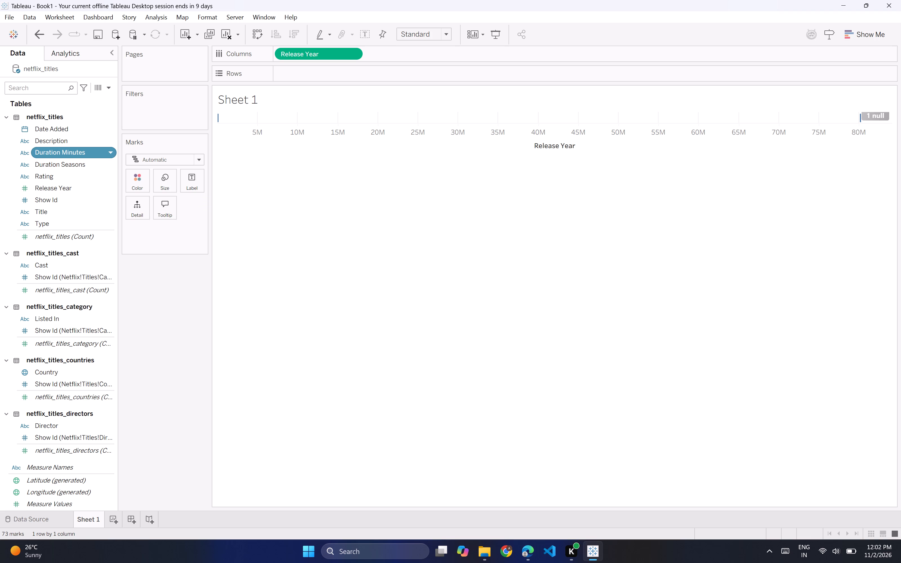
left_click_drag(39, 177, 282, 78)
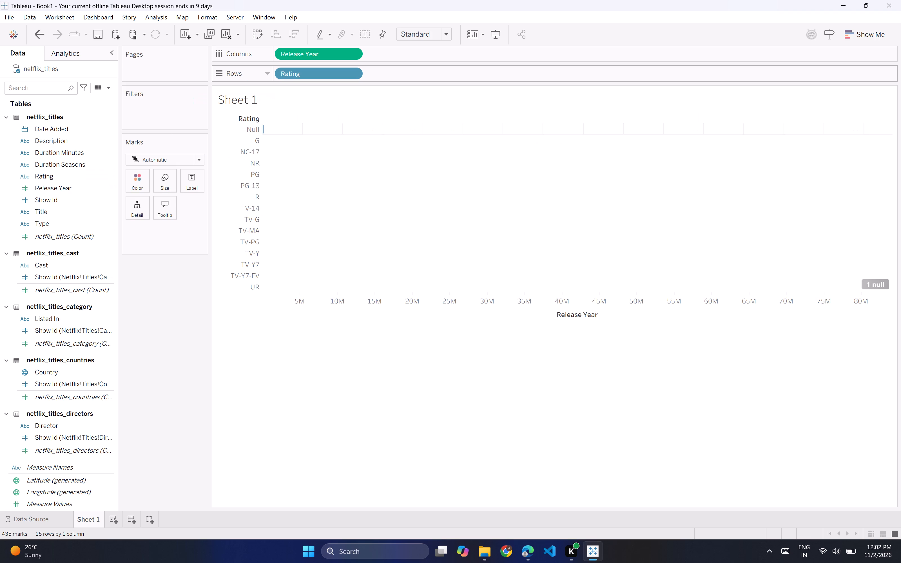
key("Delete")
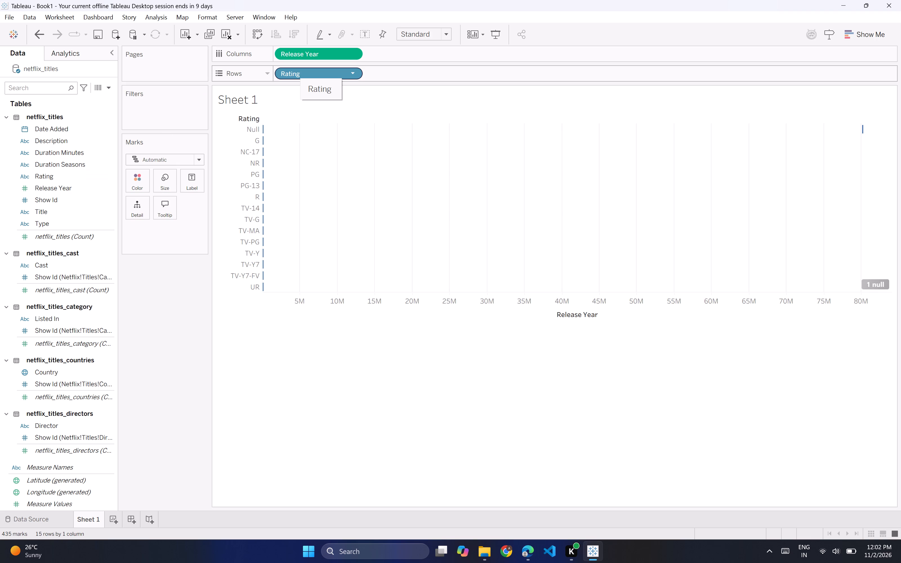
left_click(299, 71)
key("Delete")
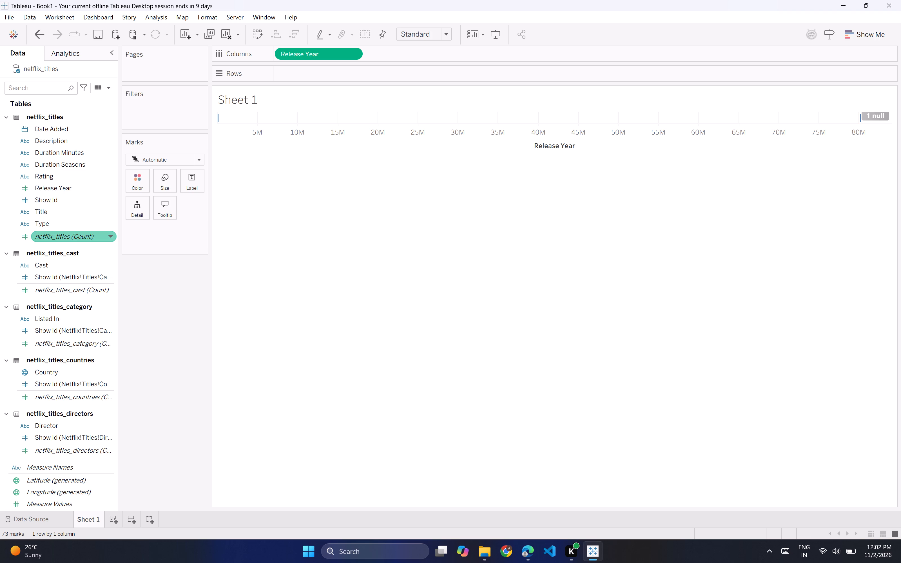
Place Listed In from netflix_titles_category on Rows and look through the genre rows of the chart.
scroll(59, 239, "down", 1)
scroll(36, 343, "down", 2)
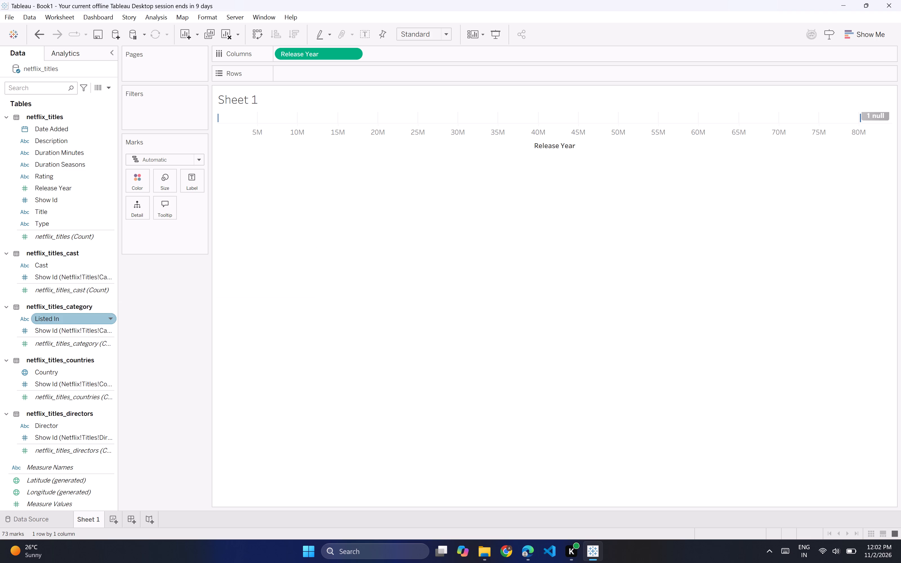
left_click_drag(54, 314, 311, 71)
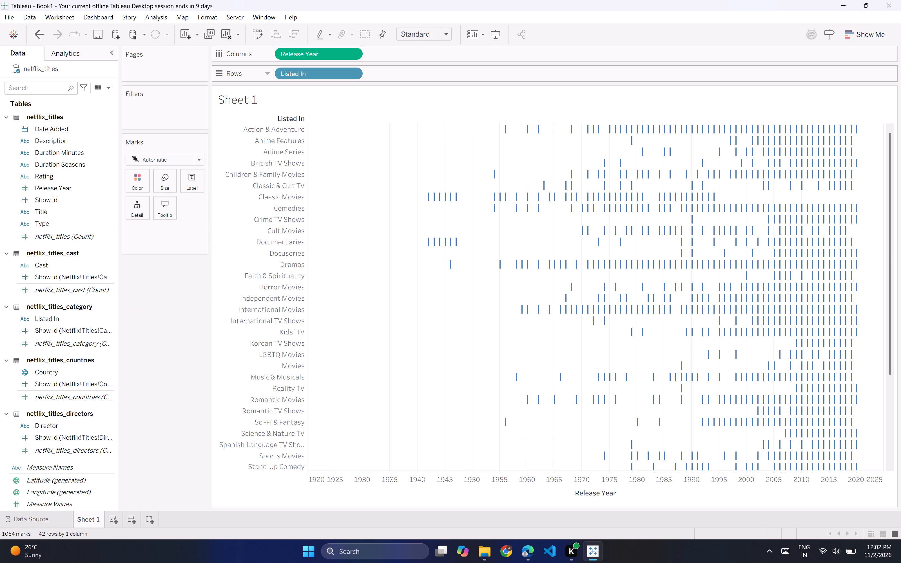
scroll(419, 350, "down", 5)
scroll(419, 350, "up", 7)
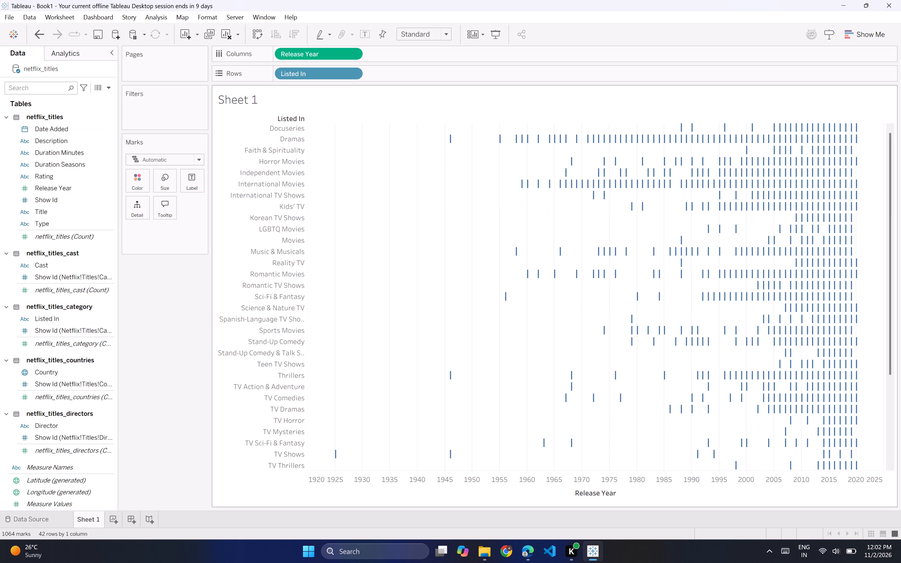
scroll(419, 350, "down", 12)
scroll(419, 350, "up", 4)
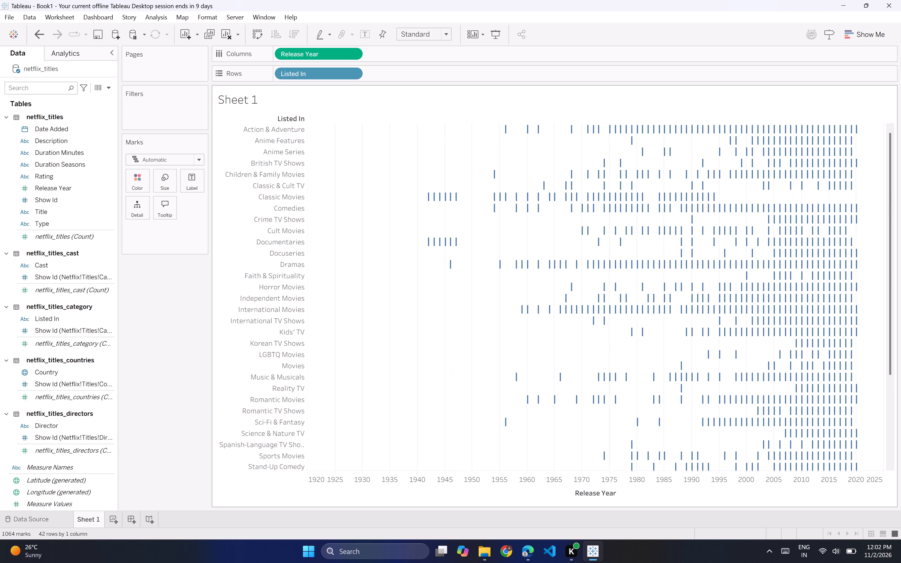
Add the Type field to Columns ahead of Release Year to split the chart by title type.
scroll(419, 350, "up", 8)
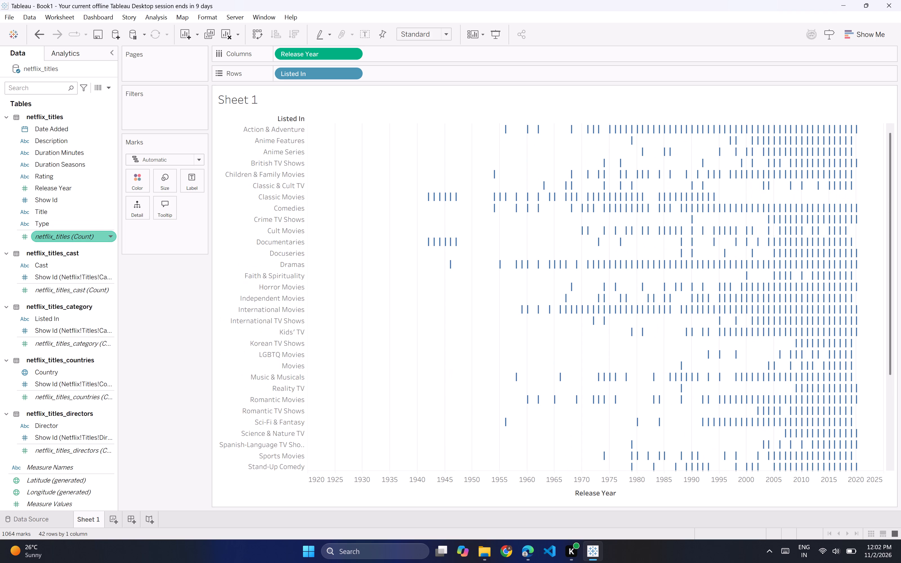
left_click_drag(44, 225, 378, 104)
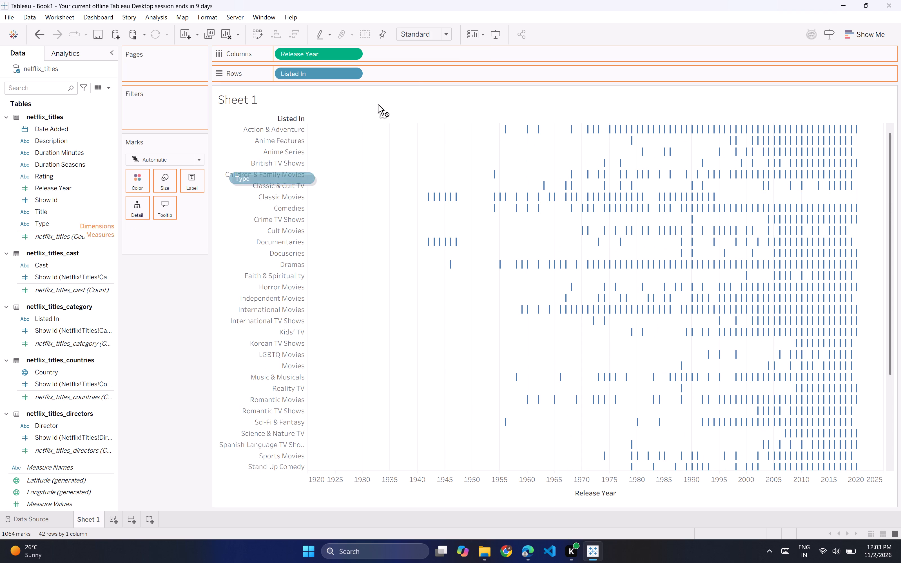
left_click_drag(378, 104, 405, 54)
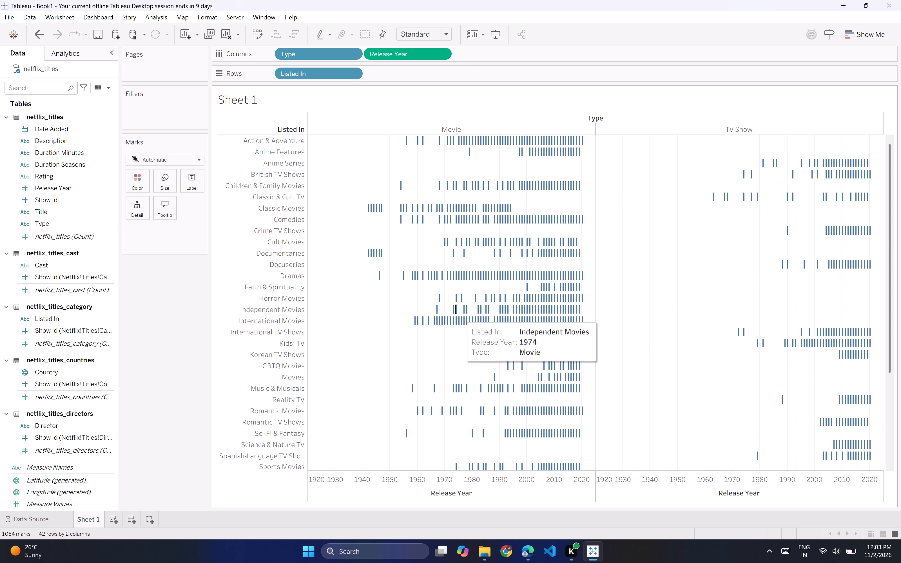
Swap the chart's axes by moving Release Year to Rows and Listed In to Columns after Type.
left_click_drag(394, 56, 392, 76)
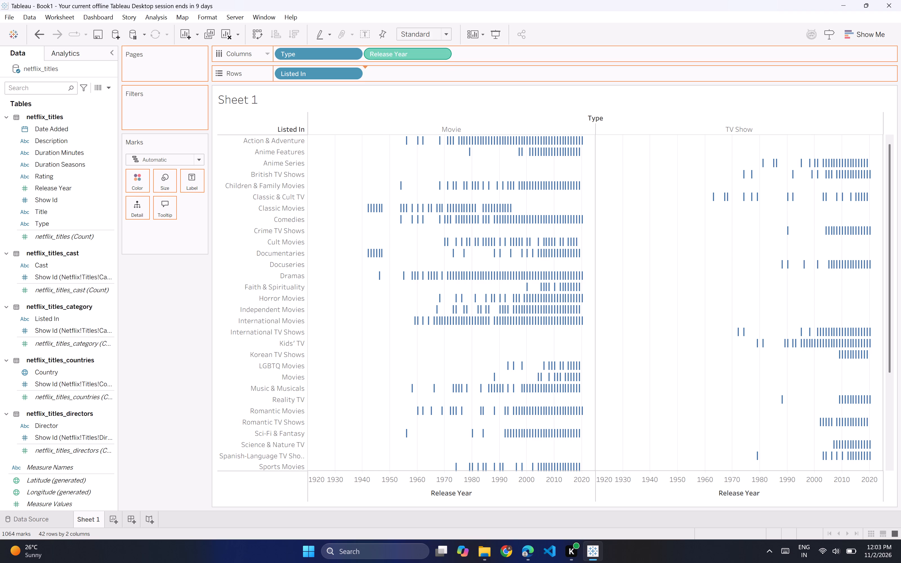
scroll(315, 293, "down", 10)
scroll(315, 293, "up", 13)
scroll(315, 293, "up", 8)
left_click_drag(310, 72, 388, 52)
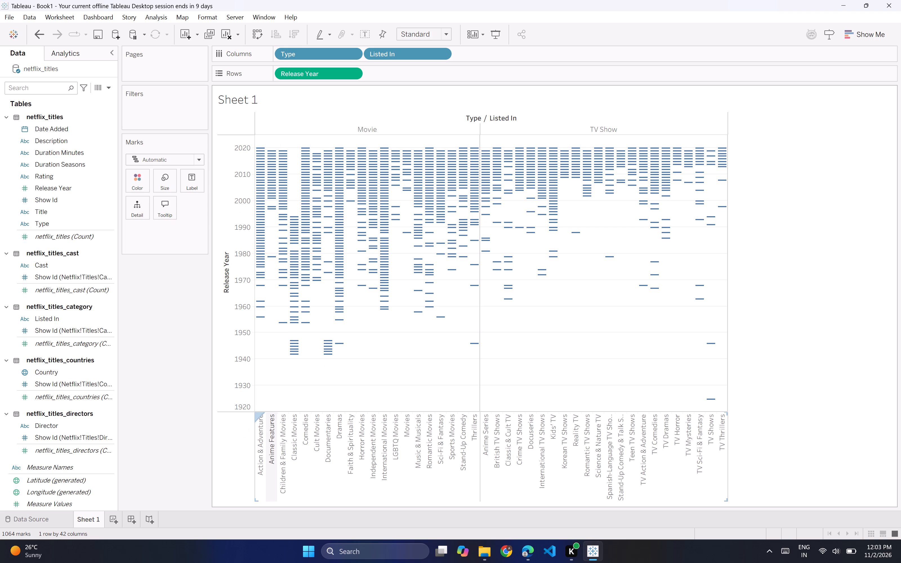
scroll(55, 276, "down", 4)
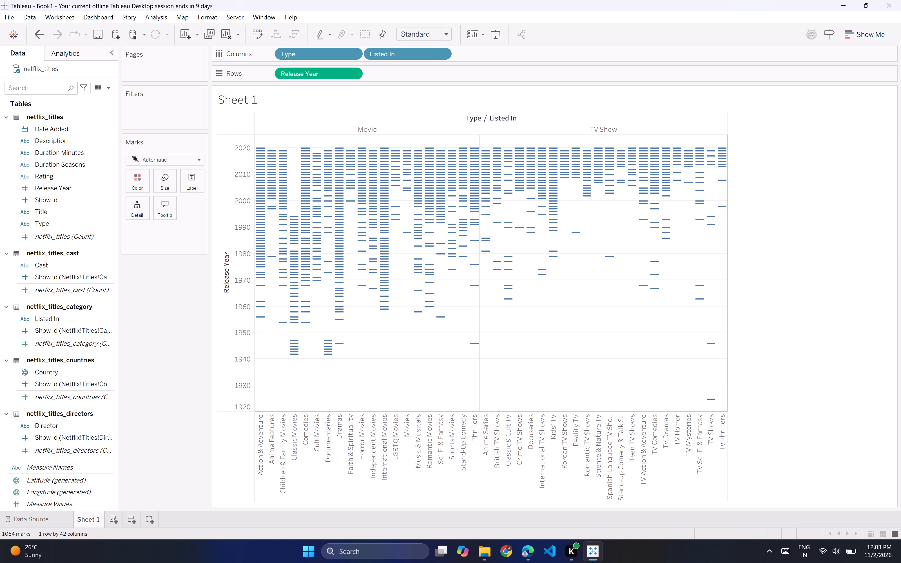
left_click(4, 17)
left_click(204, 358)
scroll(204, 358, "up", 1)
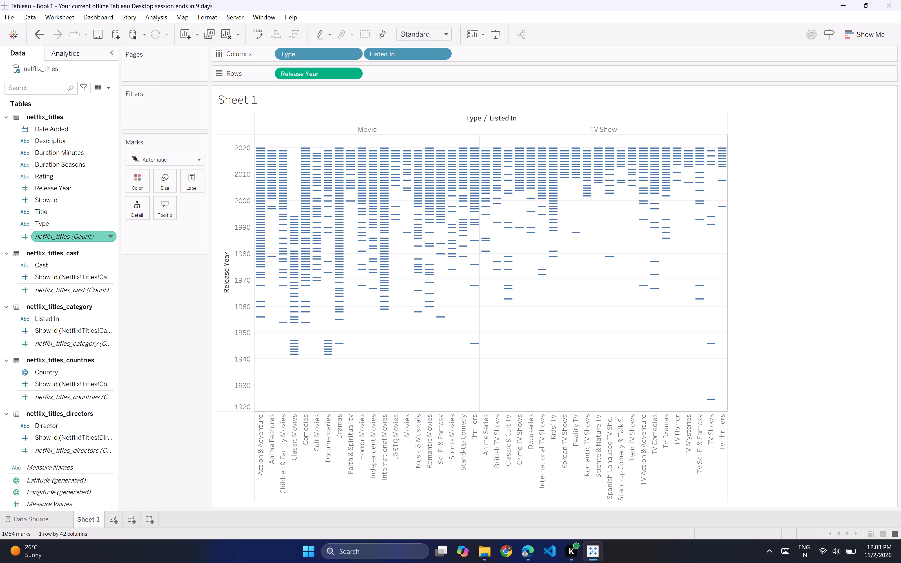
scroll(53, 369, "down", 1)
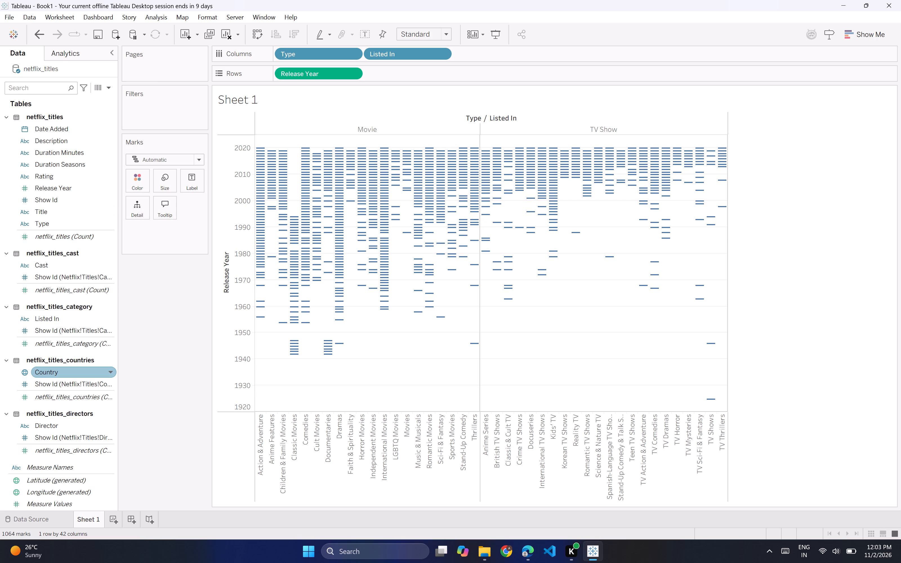
Add a new blank worksheet to the workbook.
left_click(116, 520)
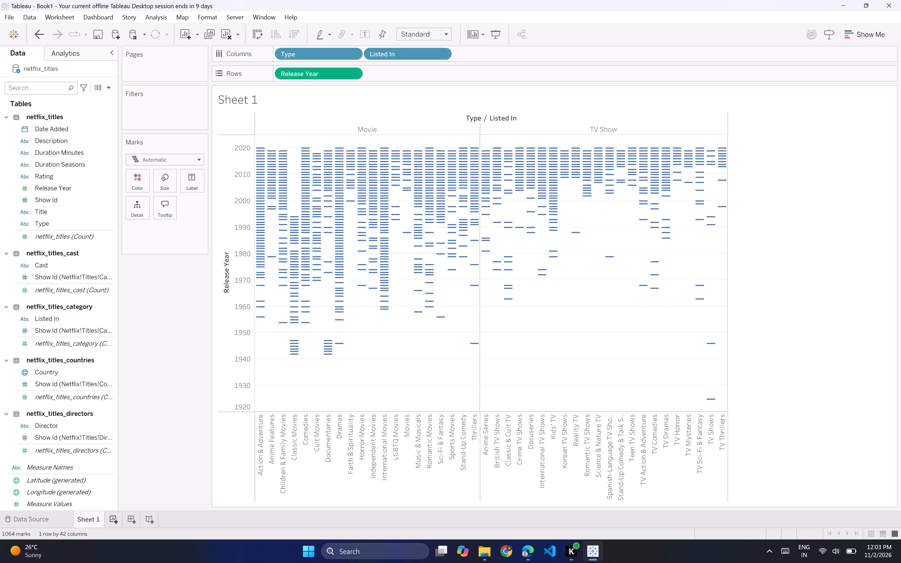
left_click(113, 521)
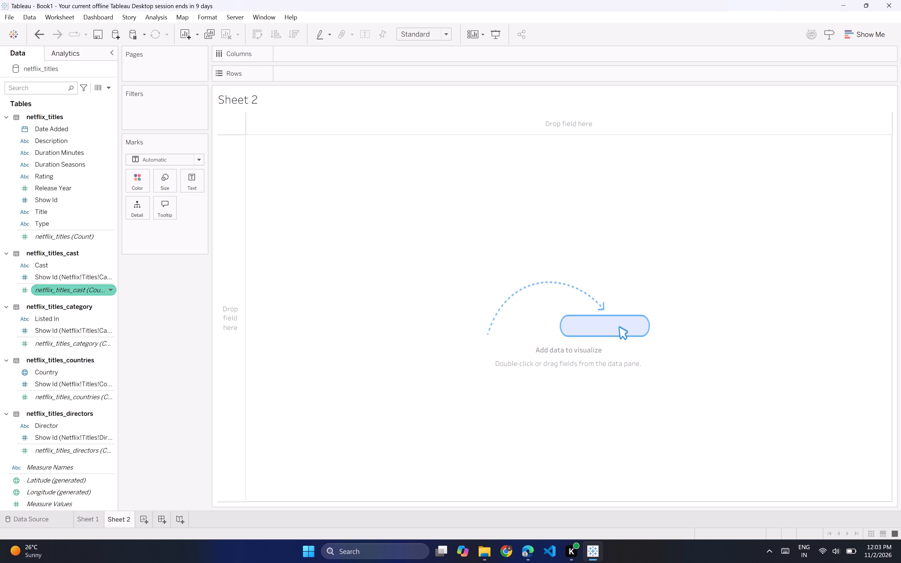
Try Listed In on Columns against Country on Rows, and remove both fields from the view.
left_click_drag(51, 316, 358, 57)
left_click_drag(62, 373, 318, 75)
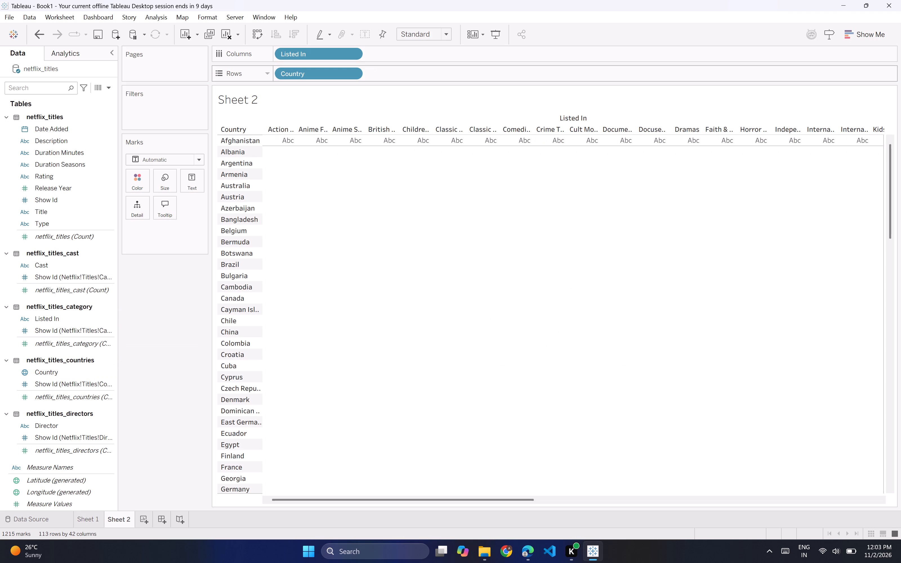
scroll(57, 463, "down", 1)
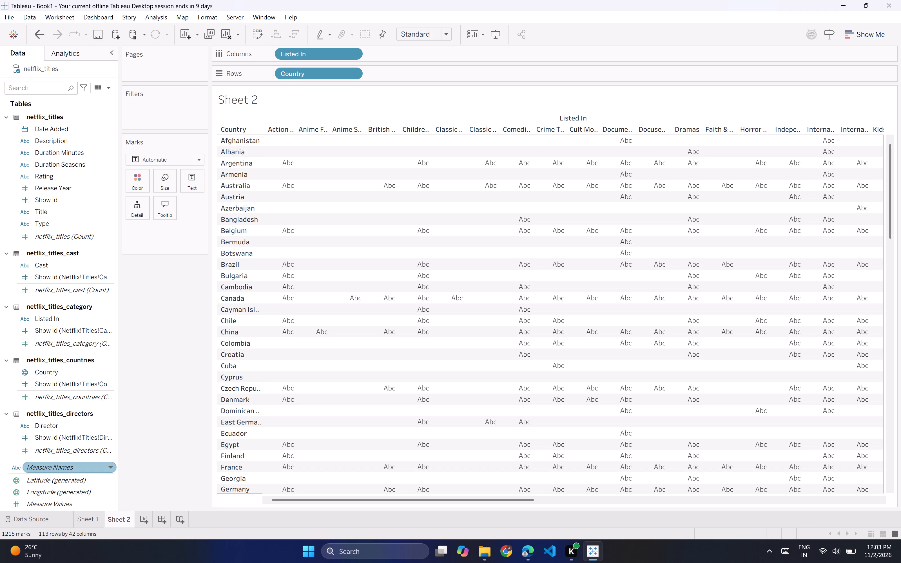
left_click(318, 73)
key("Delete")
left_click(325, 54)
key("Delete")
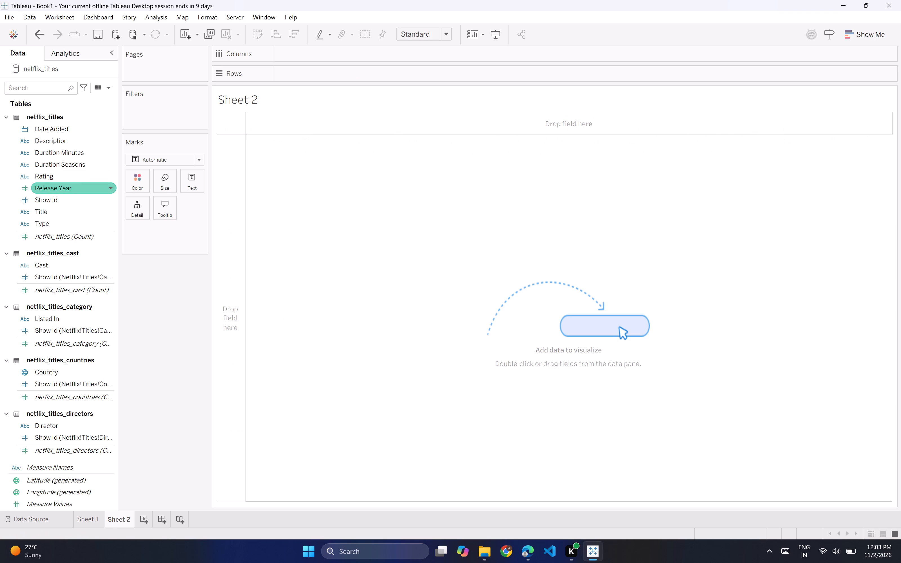
Place the Duration Seasons field from netflix_titles on Rows in Sheet 2.
left_click_drag(62, 167, 311, 75)
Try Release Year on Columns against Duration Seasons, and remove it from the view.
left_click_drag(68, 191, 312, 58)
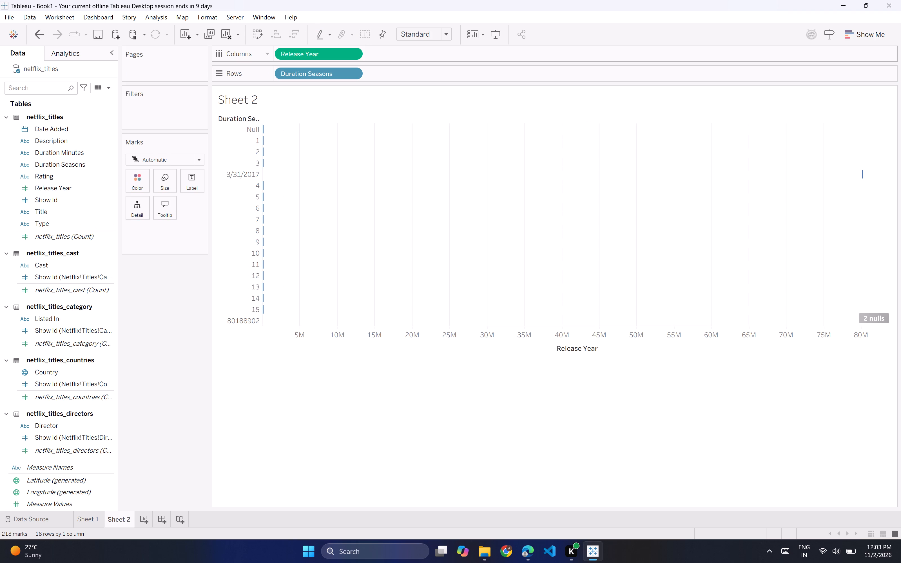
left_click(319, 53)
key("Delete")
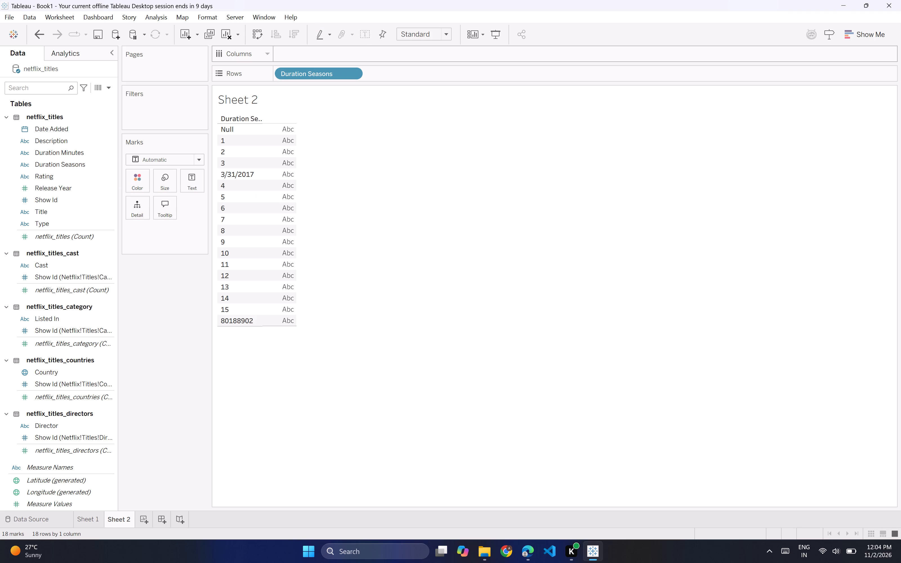
Remove the Duration Seasons field from Rows in Sheet 2.
left_click(327, 71)
key("Delete")
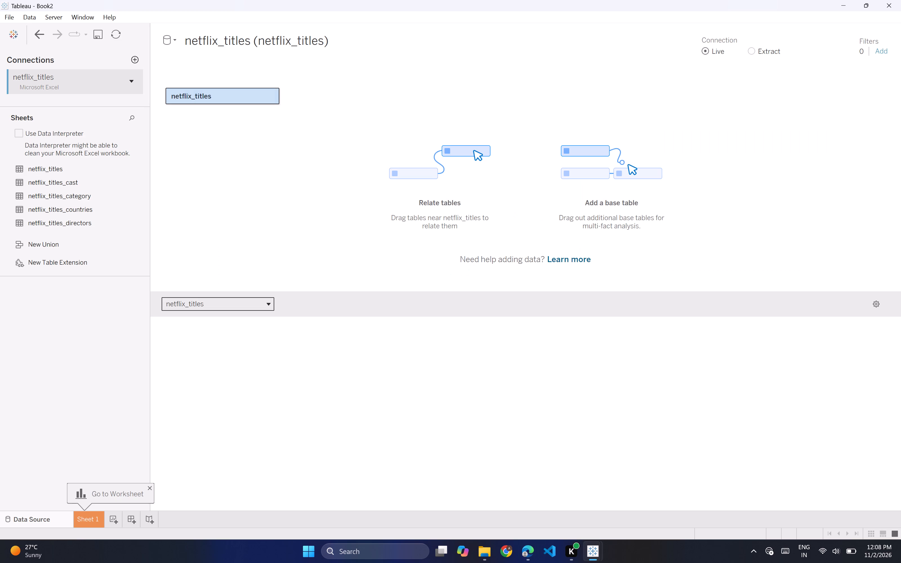
left_click_drag(63, 186, 86, 193)
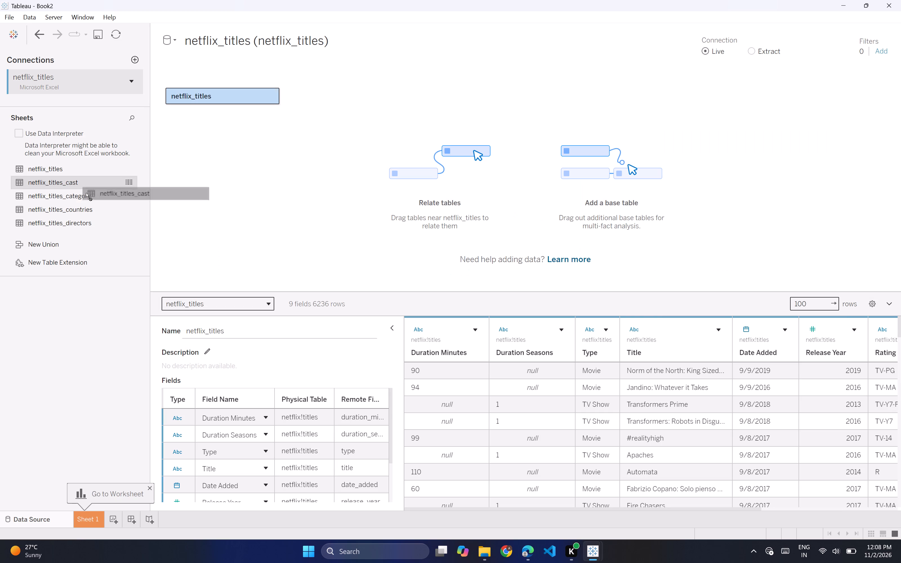
left_click_drag(86, 193, 306, 97)
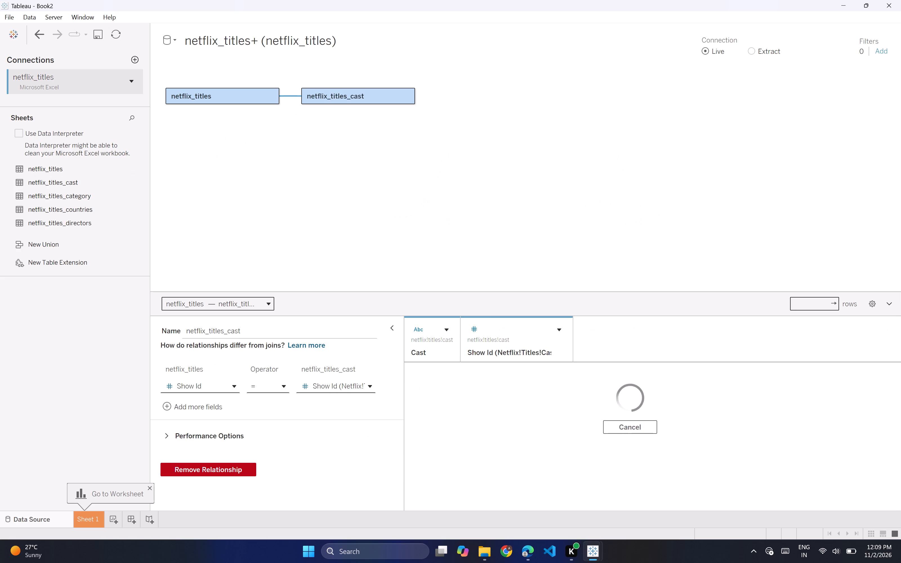
left_click_drag(67, 195, 317, 136)
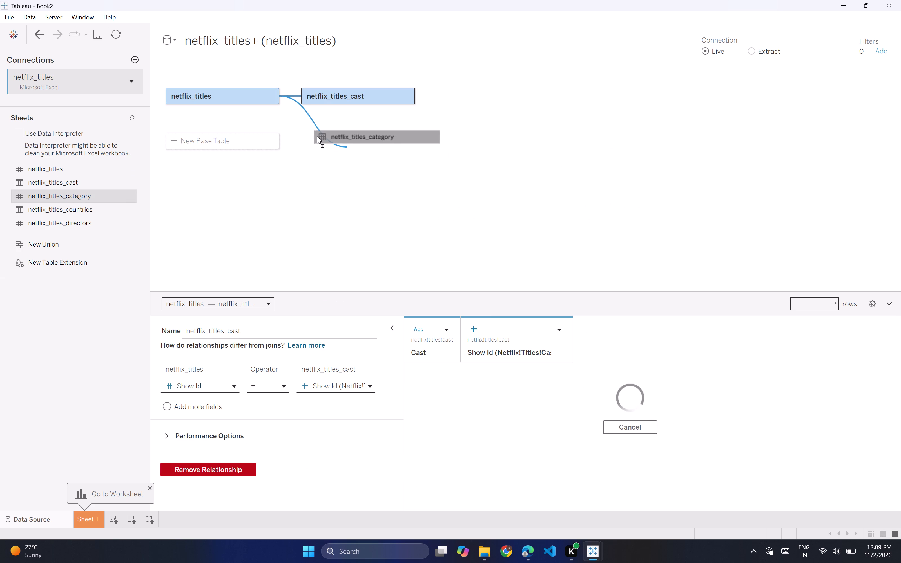
left_click_drag(317, 136, 316, 135)
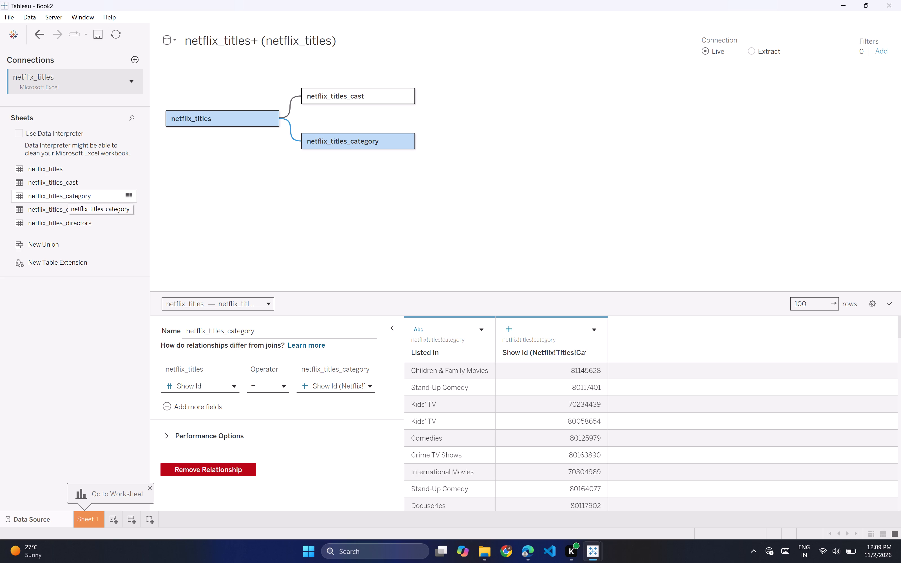
left_click_drag(43, 206, 280, 183)
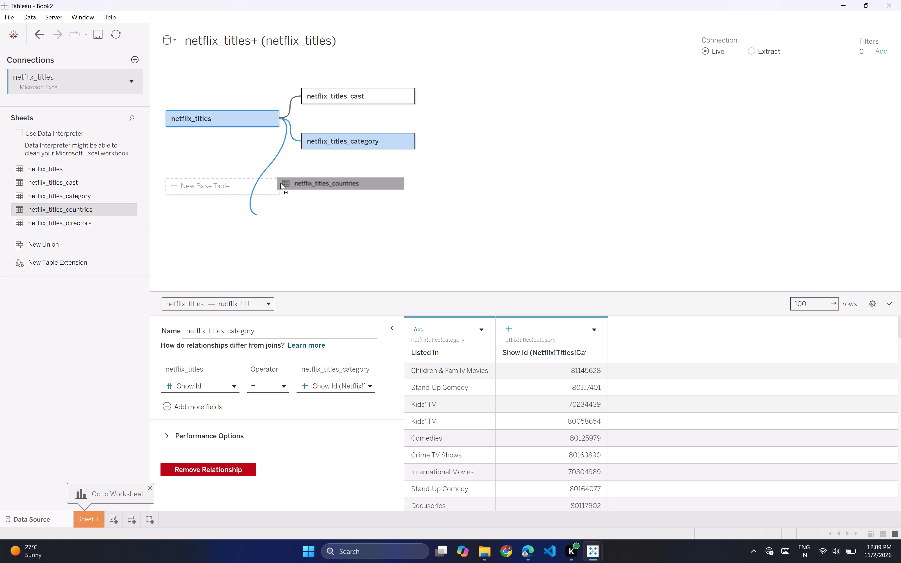
left_click_drag(280, 183, 280, 182)
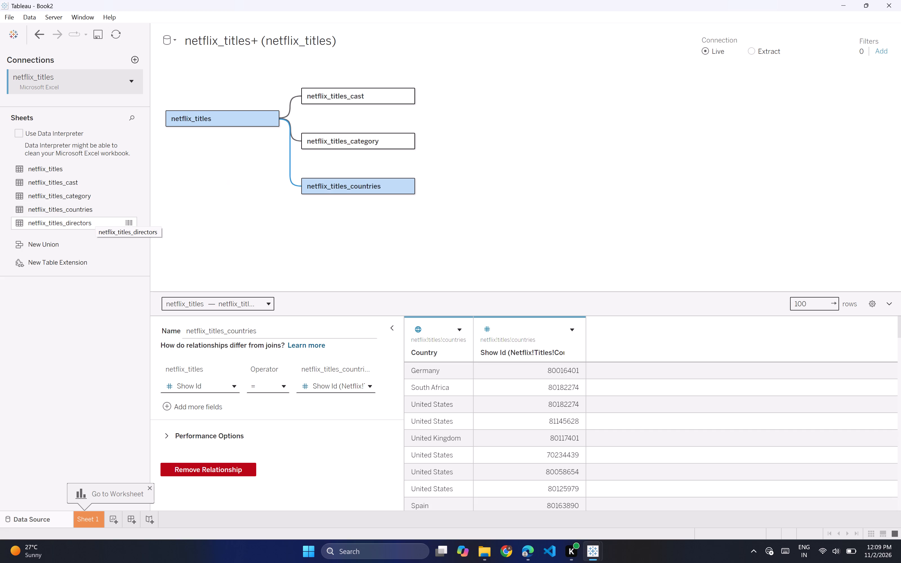
left_click_drag(94, 220, 289, 224)
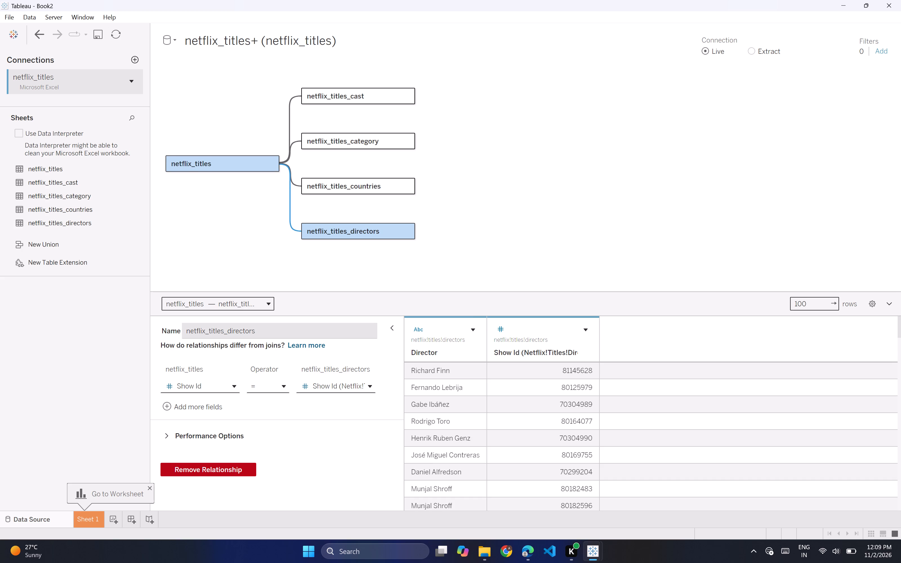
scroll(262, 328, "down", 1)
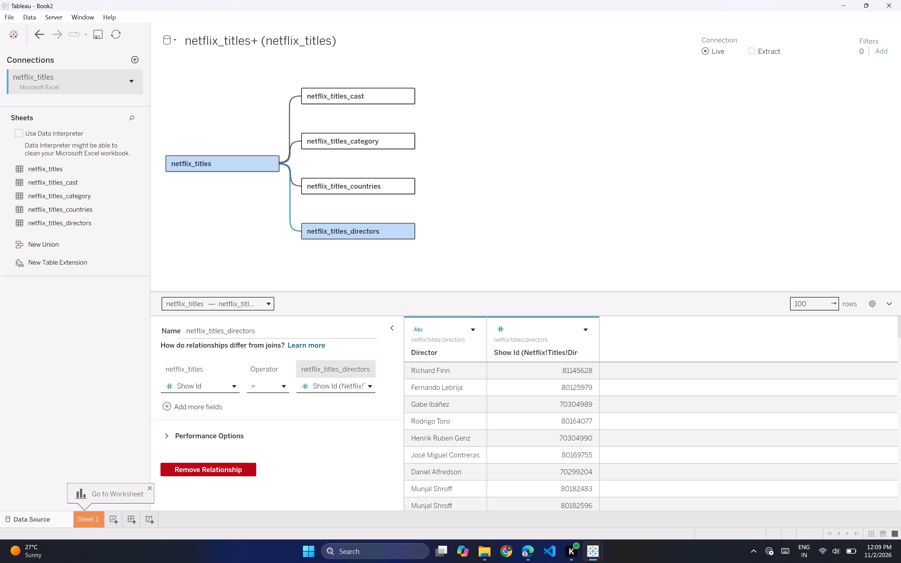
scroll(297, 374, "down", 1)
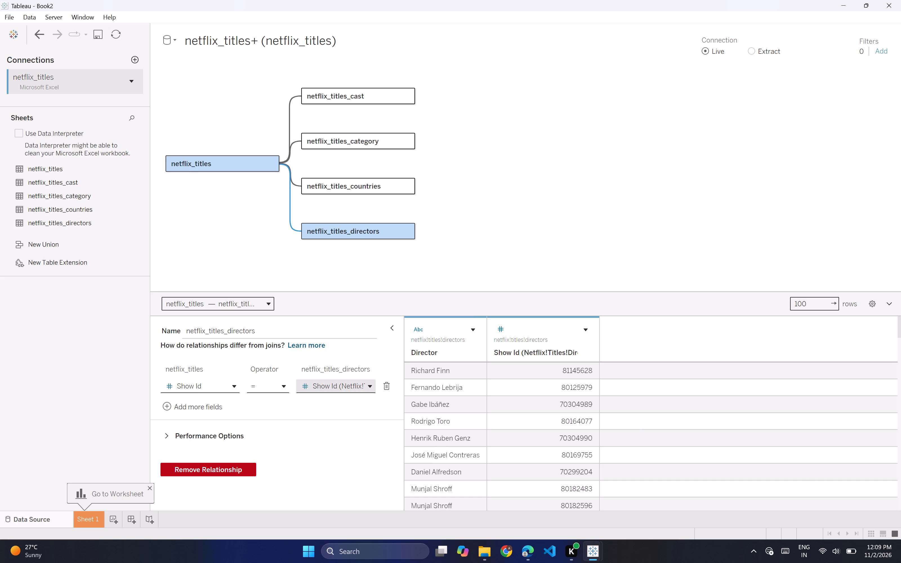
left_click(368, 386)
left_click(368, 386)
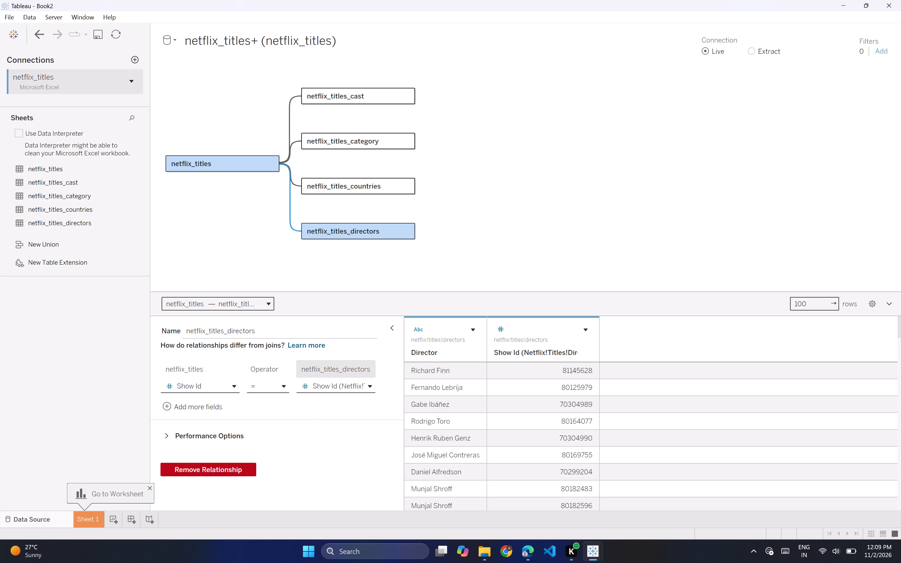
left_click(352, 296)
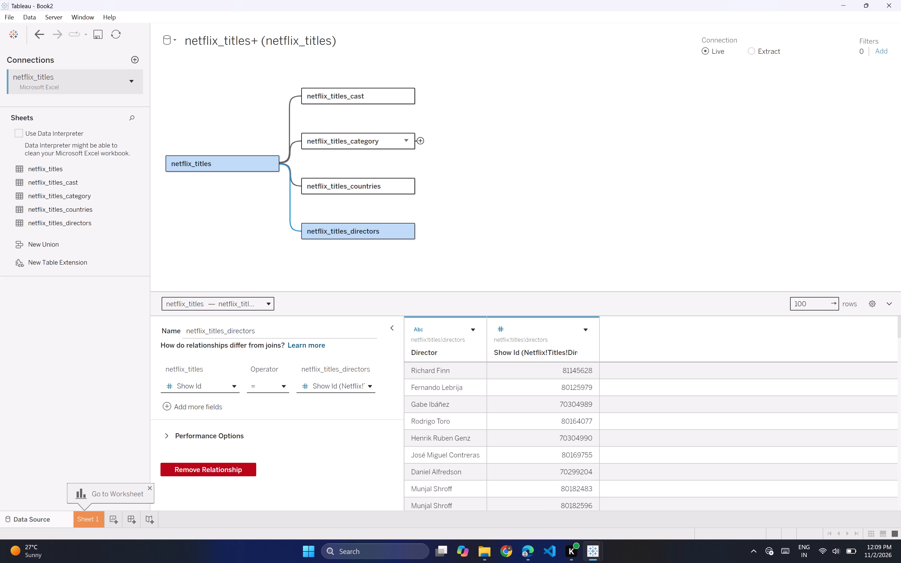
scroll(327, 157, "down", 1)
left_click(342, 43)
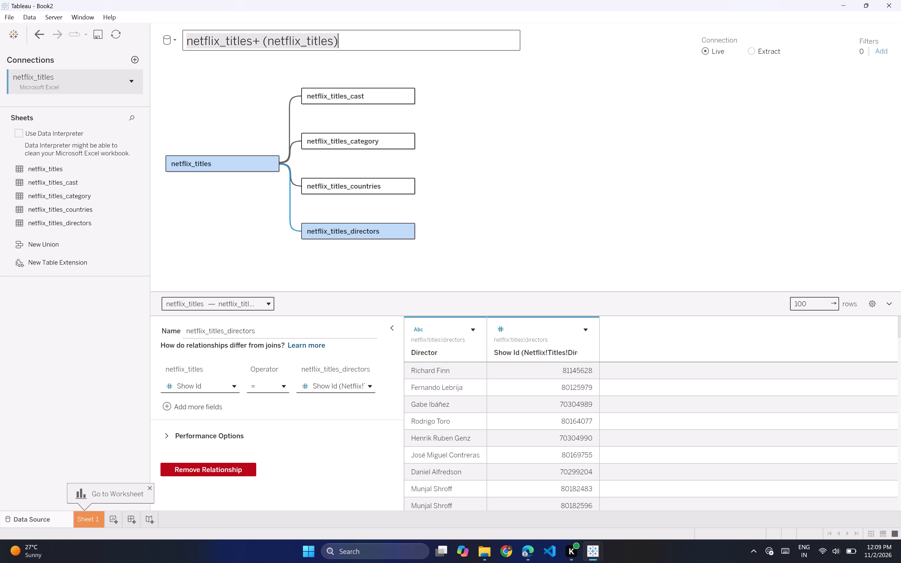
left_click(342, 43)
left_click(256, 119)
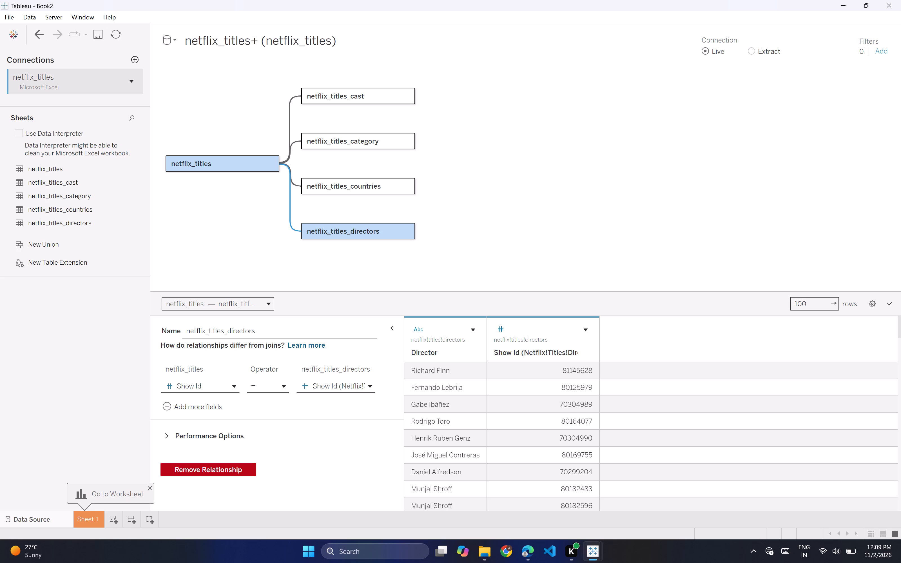
Select the netflix_titles_countries table in the data model to examine its field metadata.
left_click(325, 194)
left_click(348, 184)
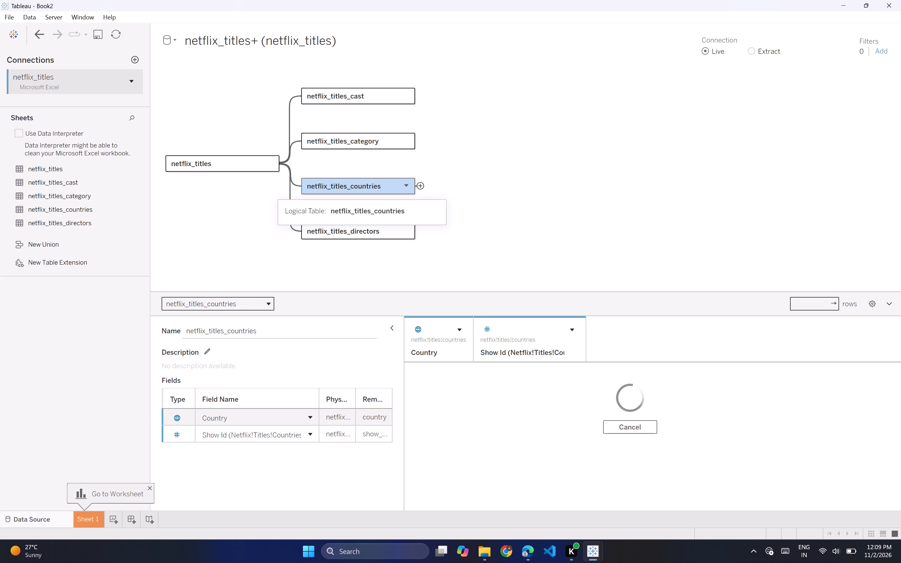